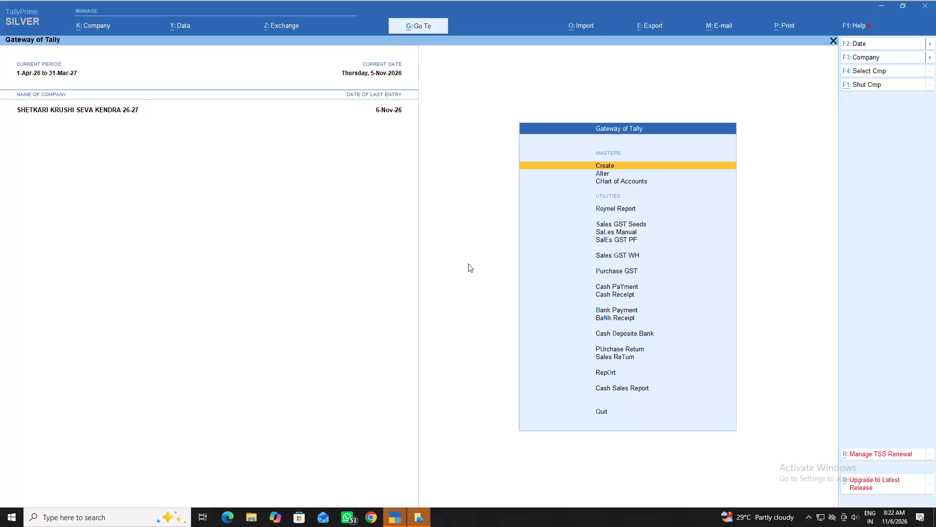
Start a new Sales GST PF voucher.
{"action": "key", "text": "Escape"}
{"action": "key", "text": "Escape"}
{"action": "key", "text": "Down"}
{"action": "key", "text": "Down"}
{"action": "key", "text": "Down"}
{"action": "key", "text": "Down"}
{"action": "key", "text": "Down"}
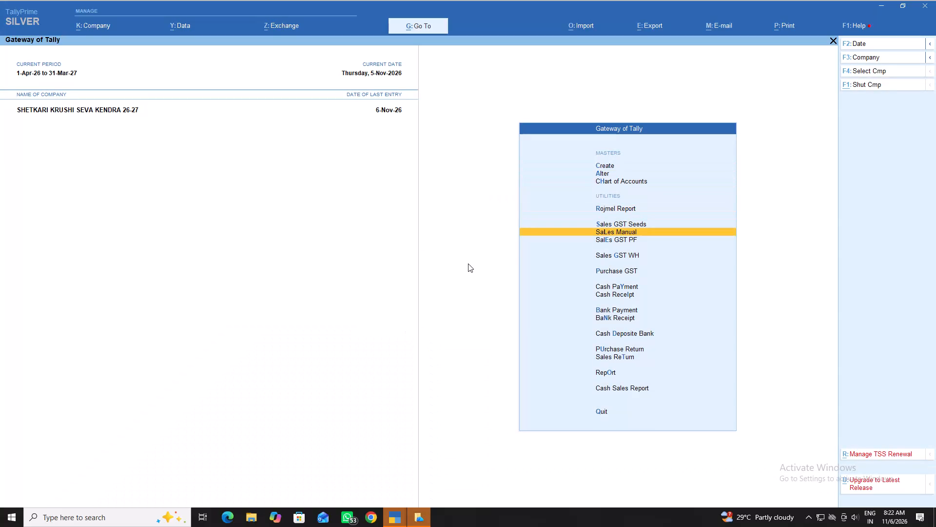
{"action": "key", "text": "Down"}
{"action": "key", "text": "Return"}
{"action": "key", "text": "Return"}
Set the party account to the customer ledger starting with "San" and marked (SIR), and accept the header details up to the item list.
{"action": "type", "text": "sa"}
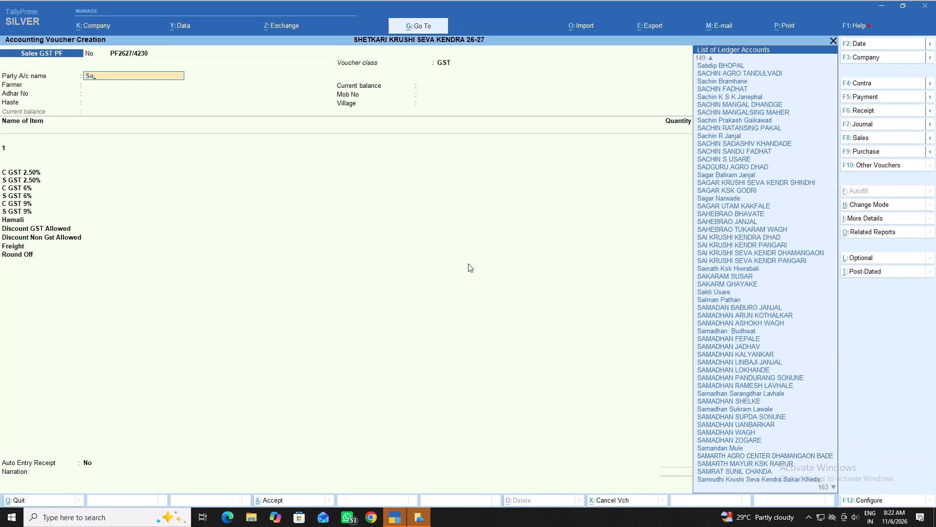
{"action": "key", "text": "Down"}
{"action": "key", "text": "Down"}
{"action": "key", "text": "Down"}
{"action": "key", "text": "Down"}
{"action": "key", "text": "Down"}
{"action": "key", "text": "Down"}
{"action": "key", "text": "Down"}
{"action": "key", "text": "Down"}
{"action": "key", "text": "Down"}
{"action": "key", "text": "Down"}
{"action": "key", "text": "Down"}
{"action": "key", "text": "Down"}
{"action": "key", "text": "Down"}
{"action": "key", "text": "Down"}
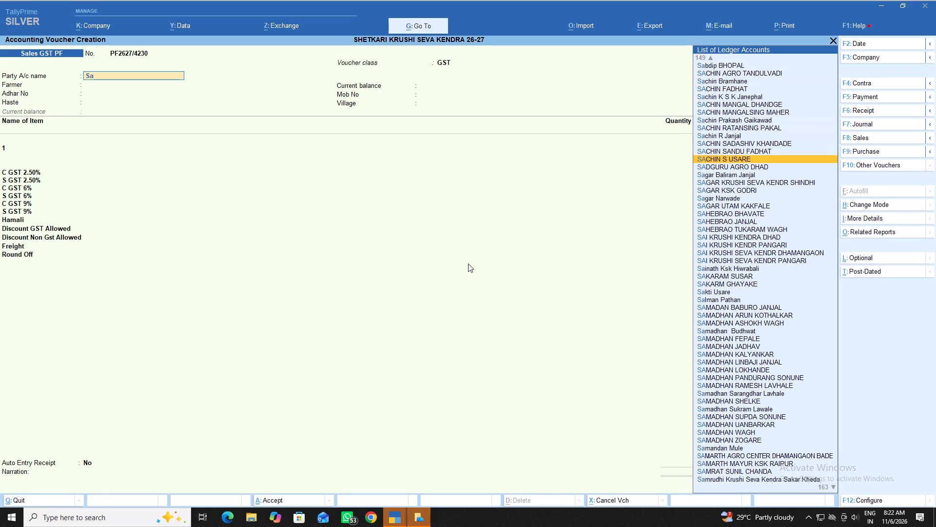
{"action": "key", "text": "n"}
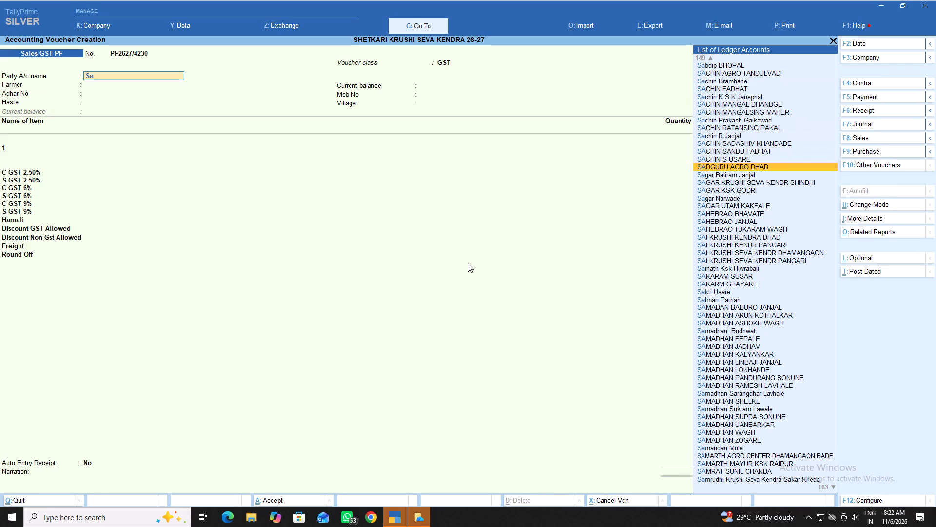
{"action": "key", "text": "Down"}
{"action": "key", "text": "Down"}
{"action": "key", "text": "Down"}
{"action": "key", "text": "Down"}
{"action": "key", "text": "Up"}
{"action": "key", "text": "Up"}
{"action": "key", "text": "Up"}
{"action": "key", "text": "Return"}
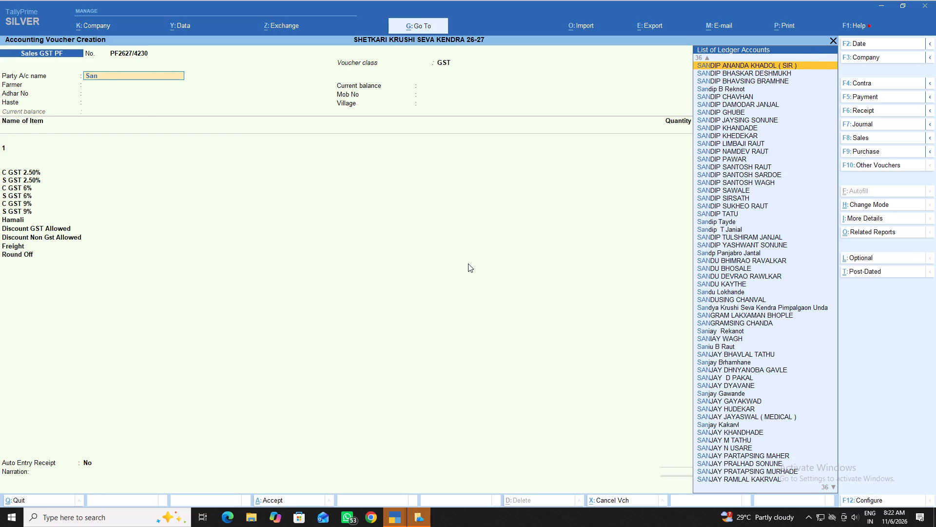
{"action": "key", "text": "Return"}
{"action": "key", "text": "Return"}
{"action": "key", "text": "Return"}
{"action": "key", "text": "Return"}
{"action": "key", "text": "Return"}
{"action": "key", "text": "BackSpace"}
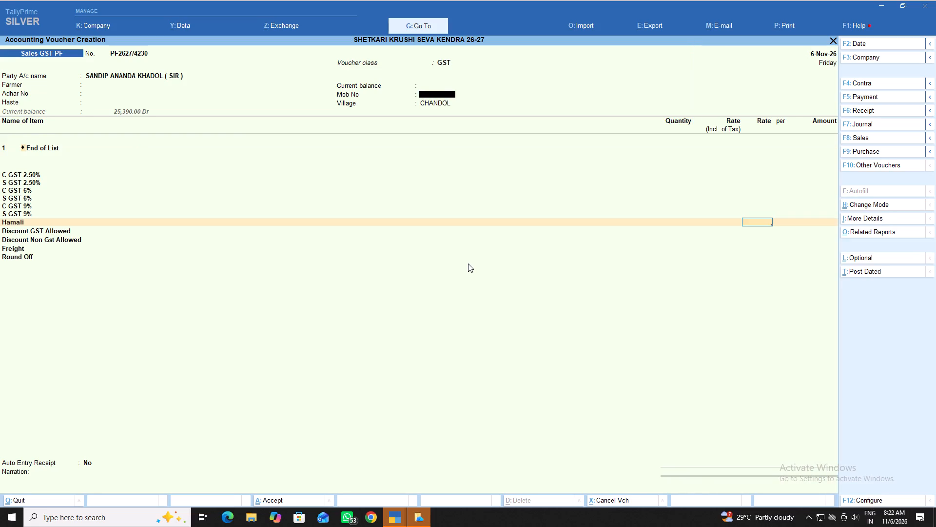
Add item MATCO MAXX 500GM from batch SSMM-249 with quantity 1 and a tax-inclusive rate of 620.
{"action": "type", "text": "mat"}
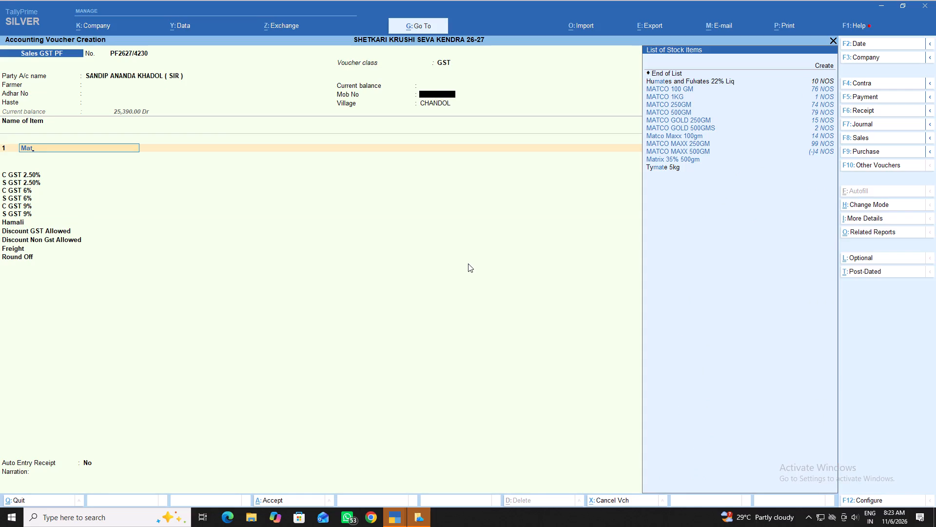
{"action": "key", "text": "Down"}
{"action": "key", "text": "Down"}
{"action": "key", "text": "Down"}
{"action": "key", "text": "Down"}
{"action": "key", "text": "Down"}
{"action": "key", "text": "Down"}
{"action": "key", "text": "Down"}
{"action": "key", "text": "Down"}
{"action": "key", "text": "Down"}
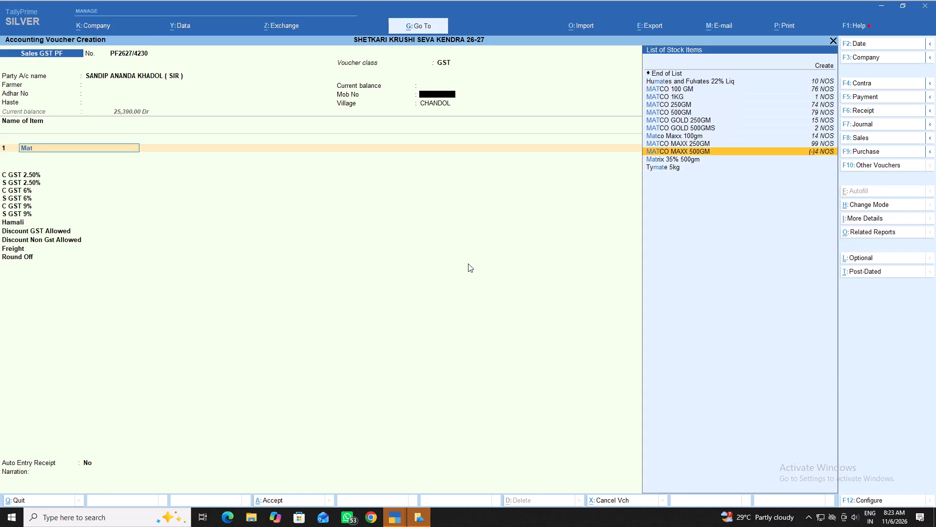
{"action": "key", "text": "Return"}
{"action": "key", "text": "Down"}
{"action": "key", "text": "Down"}
{"action": "key", "text": "Down"}
{"action": "key", "text": "Down"}
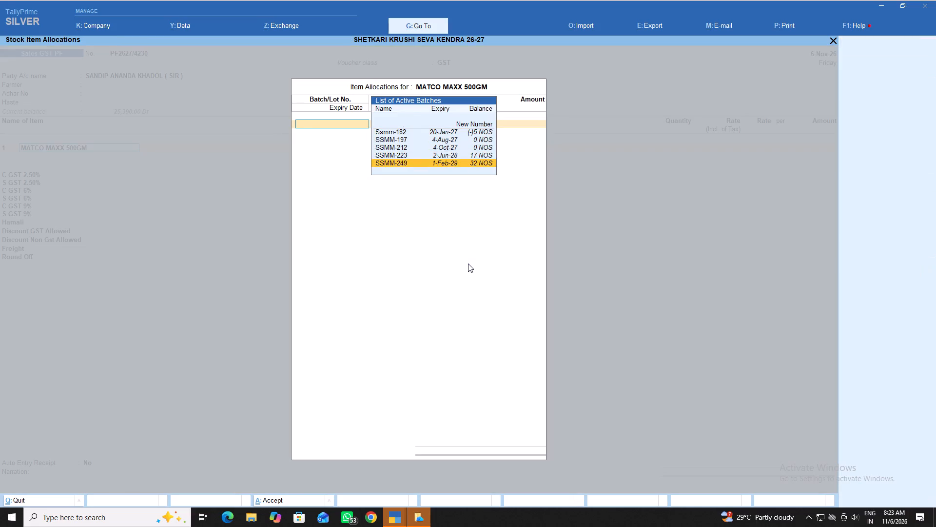
{"action": "key", "text": "Return"}
{"action": "key", "text": "1"}
{"action": "key", "text": "Return"}
{"action": "type", "text": "620"}
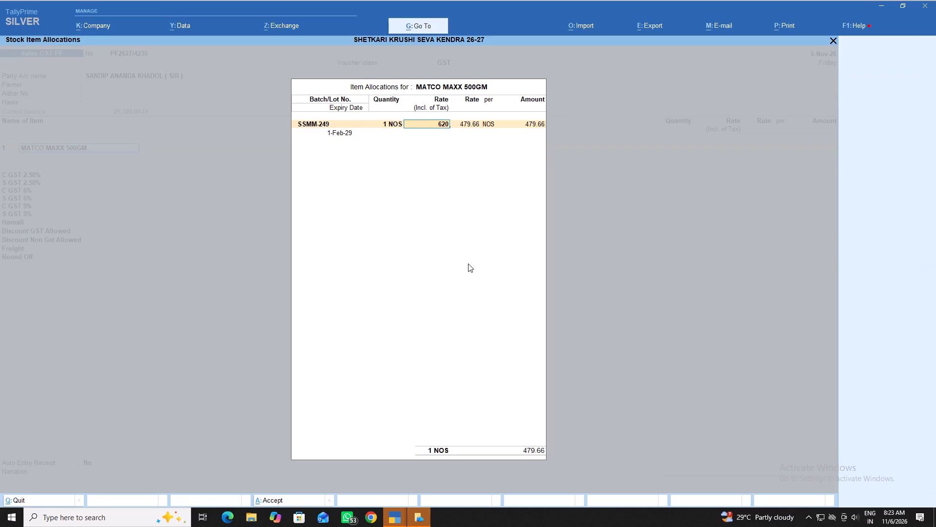
{"action": "key", "text": "Return"}
{"action": "key", "text": "Return"}
{"action": "key", "text": "Return"}
{"action": "key", "text": "Return"}
{"action": "key", "text": "Return"}
{"action": "key", "text": "Return"}
{"action": "key", "text": "Return"}
{"action": "key", "text": "Return"}
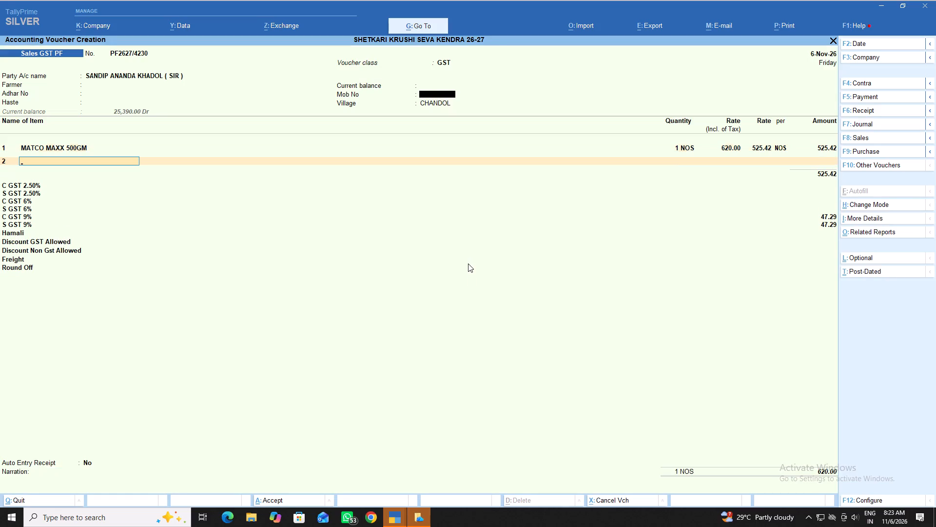
{"action": "key", "text": "Return"}
{"action": "key", "text": "BackSpace"}
{"action": "key", "text": "Return"}
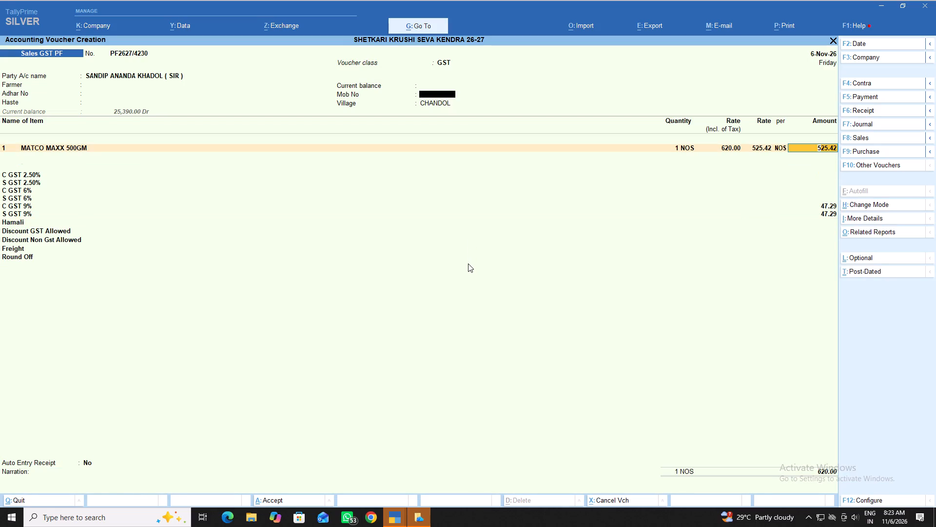
Add item MATCO MAXX 250GM from batch SSMM-238 with quantity 1 and a tax-inclusive rate of 380.
{"action": "type", "text": "mat"}
{"action": "key", "text": "Down"}
{"action": "key", "text": "Down"}
{"action": "key", "text": "Down"}
{"action": "key", "text": "Down"}
{"action": "key", "text": "Down"}
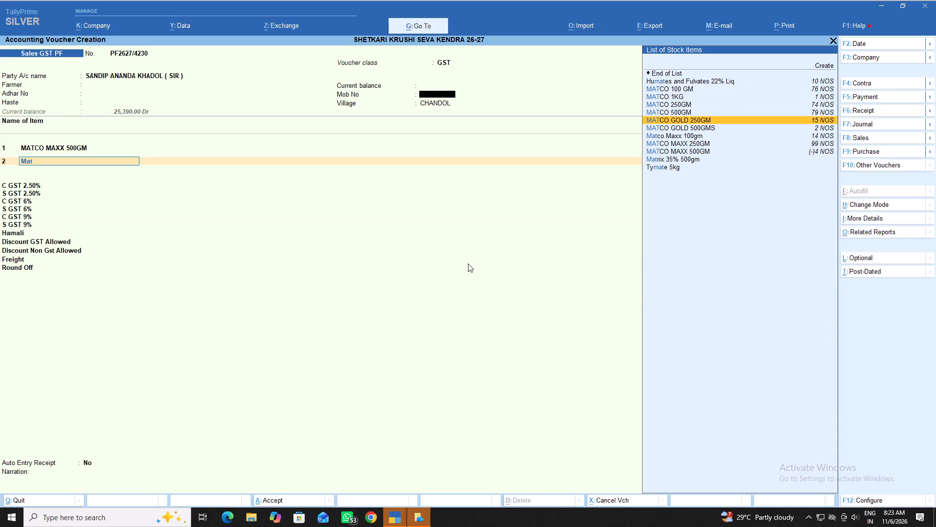
{"action": "key", "text": "Down"}
{"action": "key", "text": "Down"}
{"action": "key", "text": "Down"}
{"action": "key", "text": "Return"}
{"action": "key", "text": "Down"}
{"action": "key", "text": "Down"}
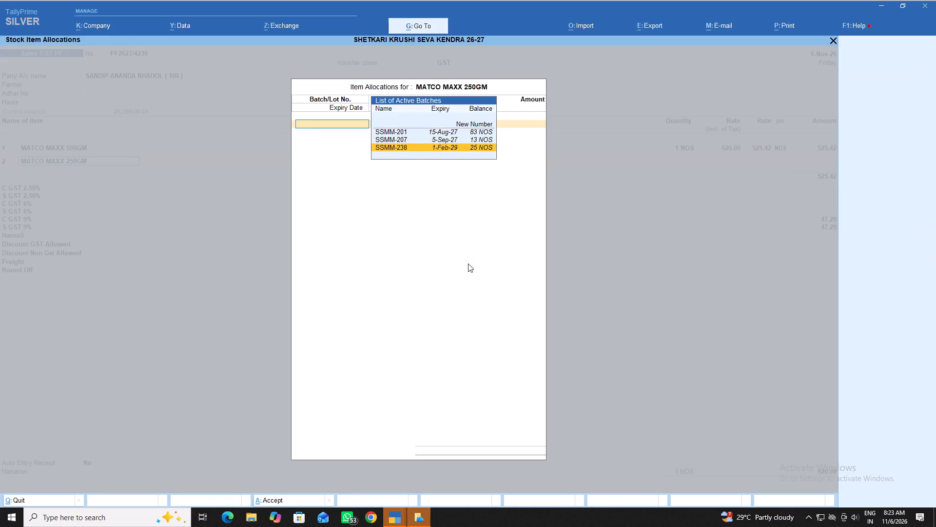
{"action": "key", "text": "Return"}
{"action": "key", "text": "1"}
{"action": "key", "text": "Return"}
{"action": "type", "text": "380"}
{"action": "key", "text": "Return"}
{"action": "key", "text": "Return"}
{"action": "key", "text": "Return"}
{"action": "key", "text": "Return"}
{"action": "key", "text": "Return"}
{"action": "key", "text": "Return"}
{"action": "key", "text": "Return"}
{"action": "key", "text": "Return"}
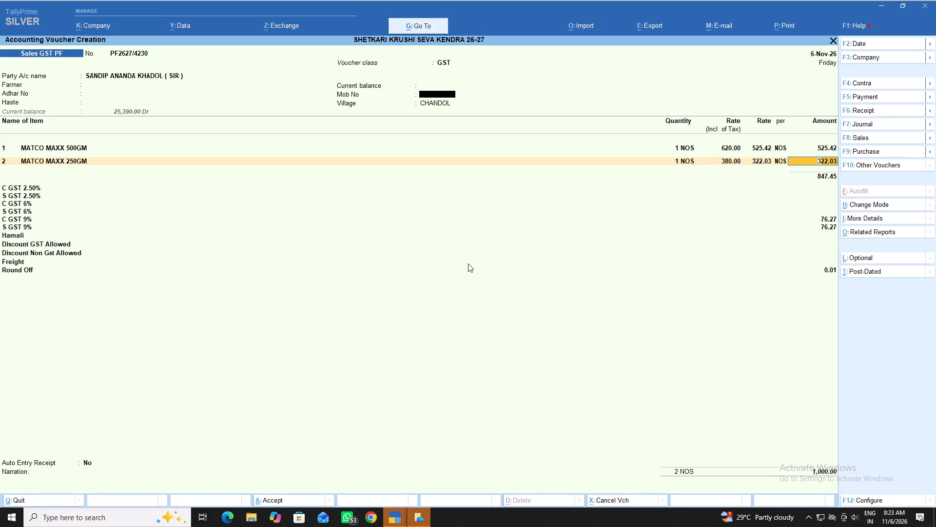
Add item CROP KING 500 GM from batch CK 2552 with quantity 1 and a tax-inclusive rate of 1100.
{"action": "type", "text": "cro"}
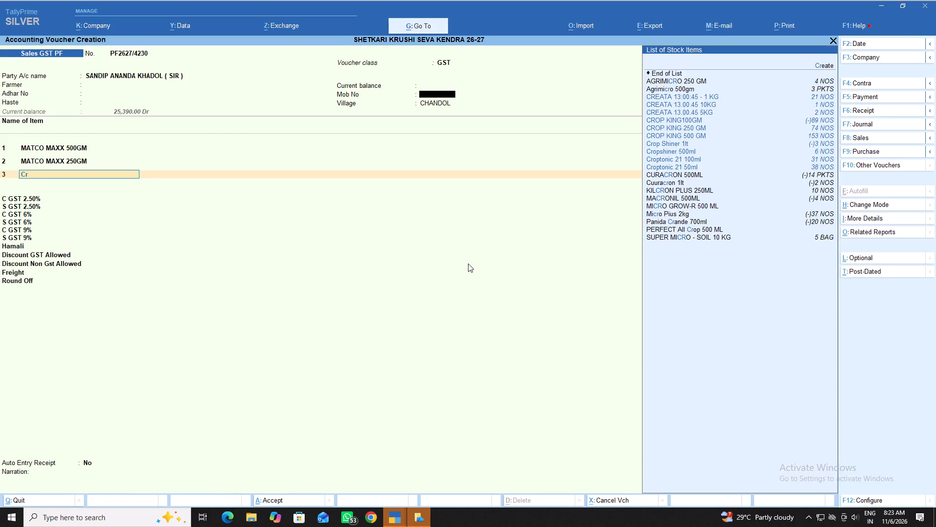
{"action": "key", "text": "Down"}
{"action": "key", "text": "Down"}
{"action": "key", "text": "Down"}
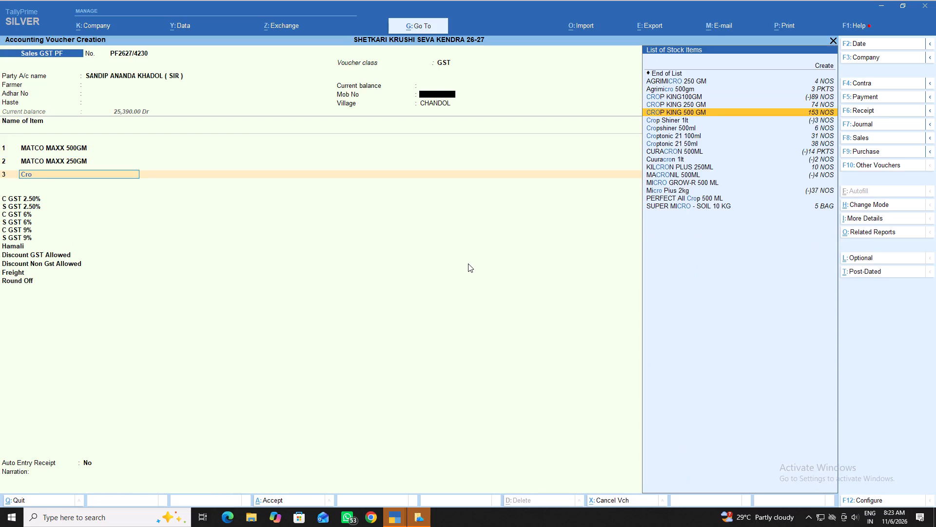
{"action": "key", "text": "Return"}
{"action": "key", "text": "Down"}
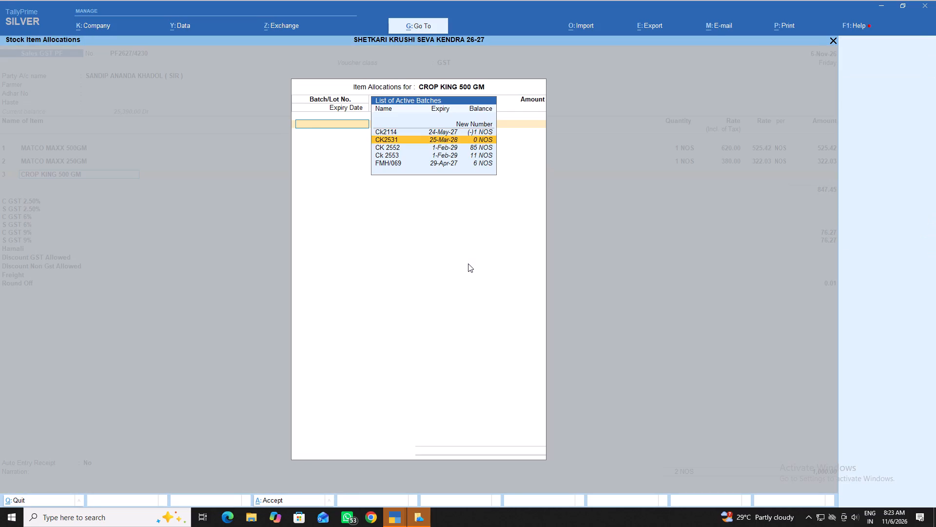
{"action": "key", "text": "Down"}
{"action": "key", "text": "Return"}
{"action": "key", "text": "1"}
{"action": "key", "text": "Return"}
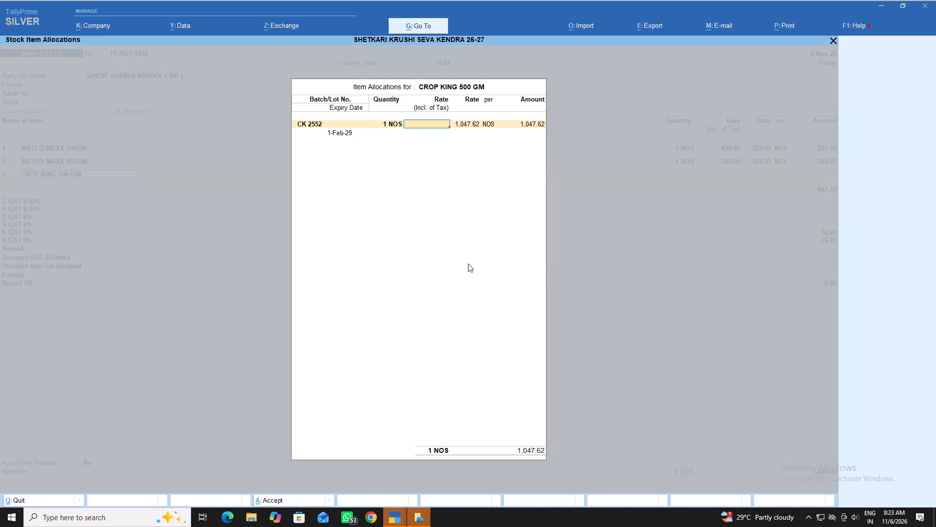
{"action": "key", "text": "1"}
{"action": "key", "text": "Return"}
{"action": "key", "text": "BackSpace"}
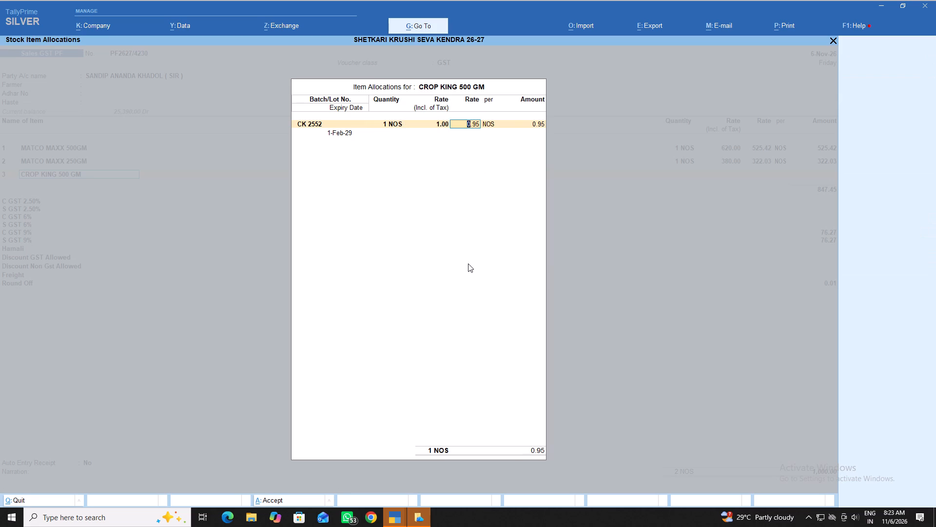
{"action": "key", "text": "BackSpace"}
{"action": "key", "text": "Return"}
{"action": "key", "text": "4"}
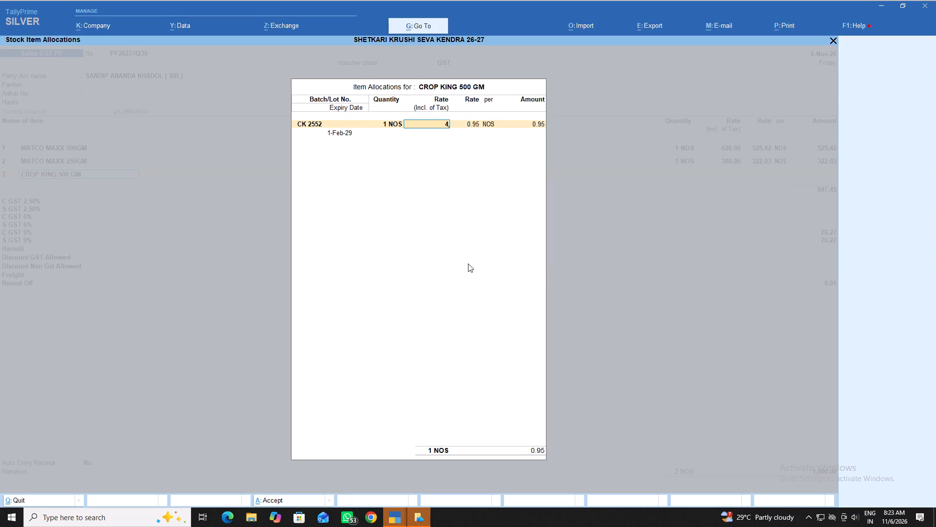
{"action": "key", "text": "BackSpace"}
{"action": "type", "text": "1100"}
{"action": "key", "text": "Return"}
{"action": "key", "text": "Return"}
{"action": "key", "text": "Return"}
{"action": "key", "text": "Return"}
{"action": "key", "text": "Return"}
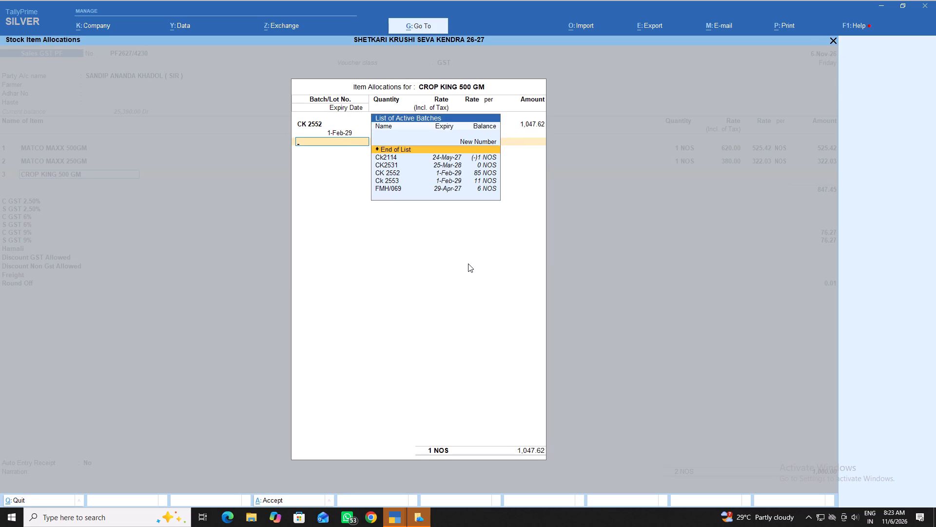
{"action": "key", "text": "Return"}
{"action": "key", "text": "Return"}
{"action": "key", "text": "Return"}
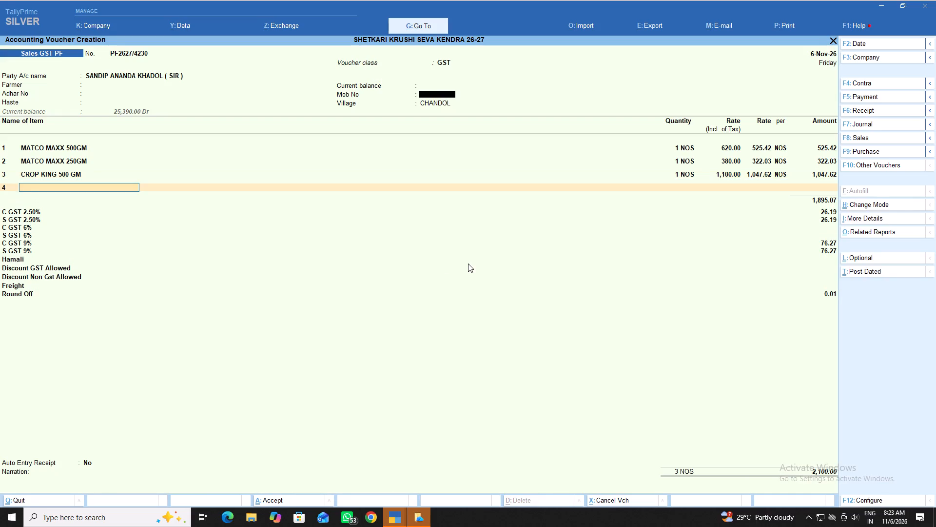
Add item CROP KING 250 GM from batch Ck 2519 with quantity 1 and a tax-inclusive rate of 580.
{"action": "type", "text": "cro"}
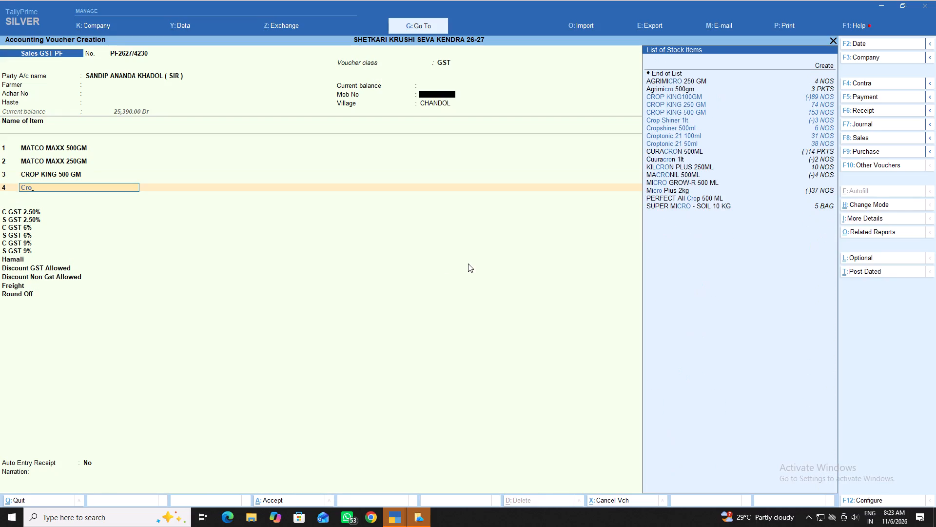
{"action": "key", "text": "Down"}
{"action": "key", "text": "Down"}
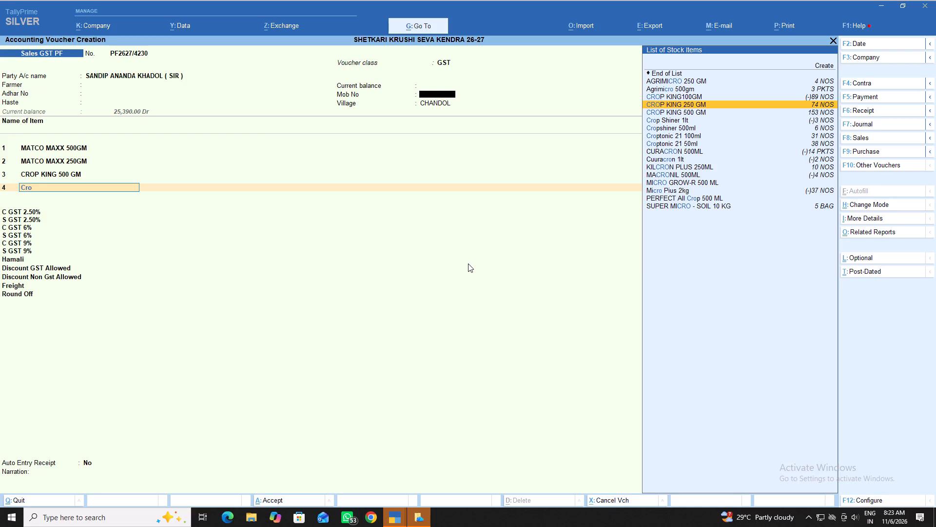
{"action": "key", "text": "Return"}
{"action": "key", "text": "Down"}
{"action": "key", "text": "Down"}
{"action": "key", "text": "Return"}
{"action": "key", "text": "1"}
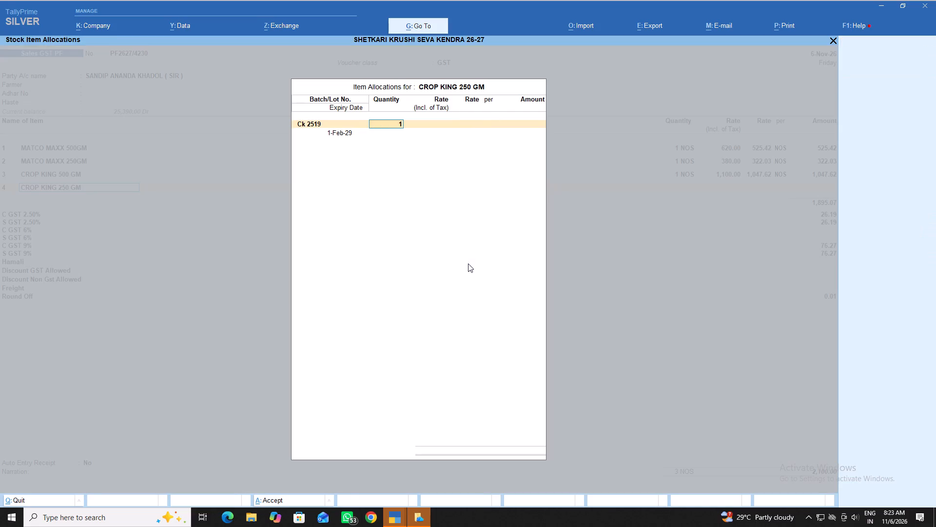
{"action": "key", "text": "Return"}
{"action": "type", "text": "580"}
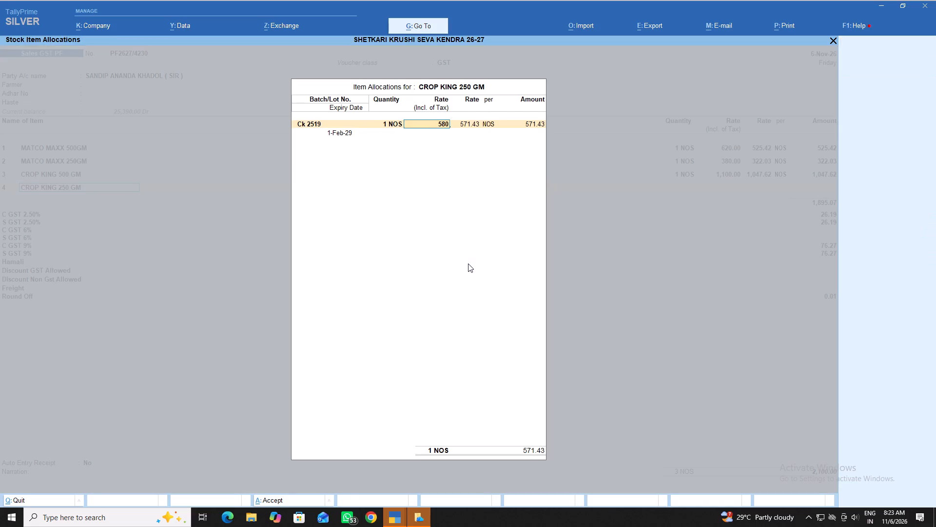
{"action": "key", "text": "Return"}
{"action": "key", "text": "Return"}
{"action": "key", "text": "Return"}
{"action": "key", "text": "Return"}
{"action": "key", "text": "Return"}
{"action": "key", "text": "Return"}
{"action": "key", "text": "Return"}
{"action": "key", "text": "Return"}
{"action": "key", "text": "Return"}
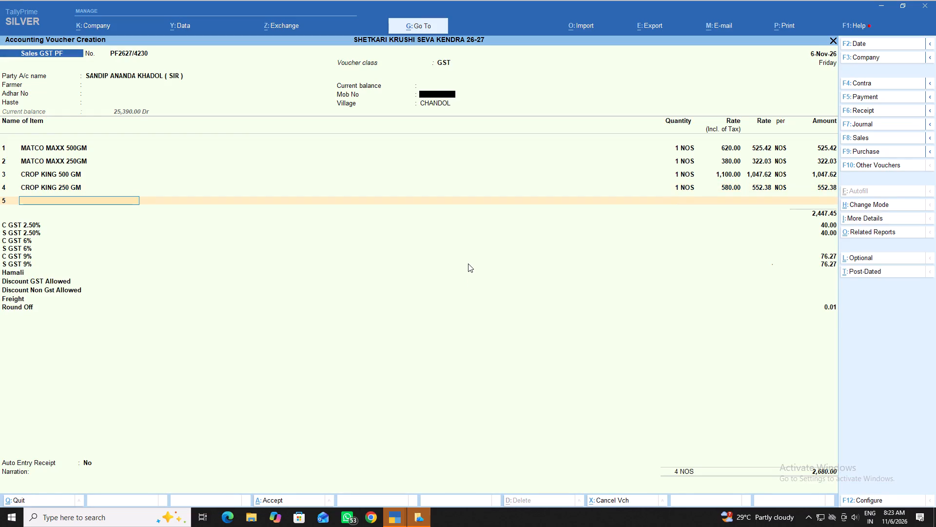
{"action": "key", "text": "BackSpace"}
{"action": "key", "text": "Return"}
Add item Charlie 250gm with quantity 1 and a tax-inclusive rate of 500.
{"action": "type", "text": "ch"}
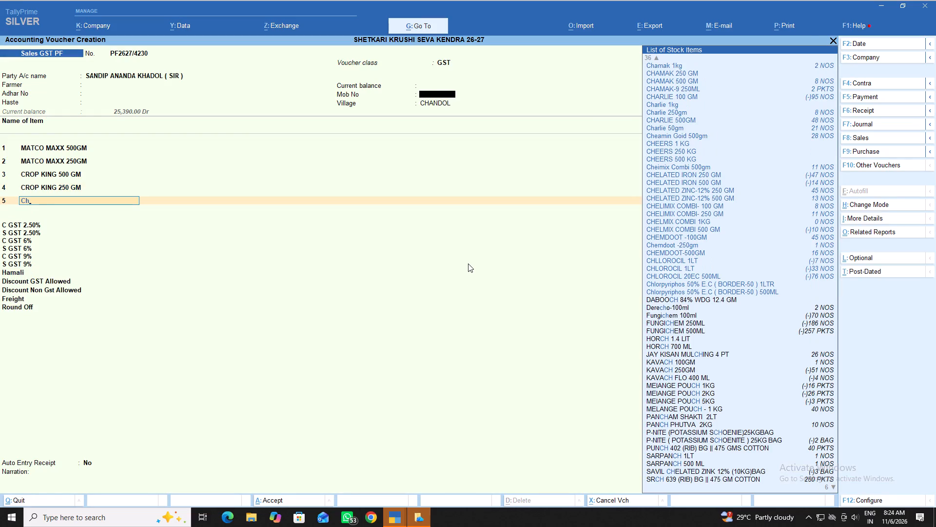
{"action": "key", "text": "Down"}
{"action": "key", "text": "Down"}
{"action": "key", "text": "Down"}
{"action": "key", "text": "Down"}
{"action": "key", "text": "Down"}
{"action": "key", "text": "Down"}
{"action": "key", "text": "Down"}
{"action": "key", "text": "Return"}
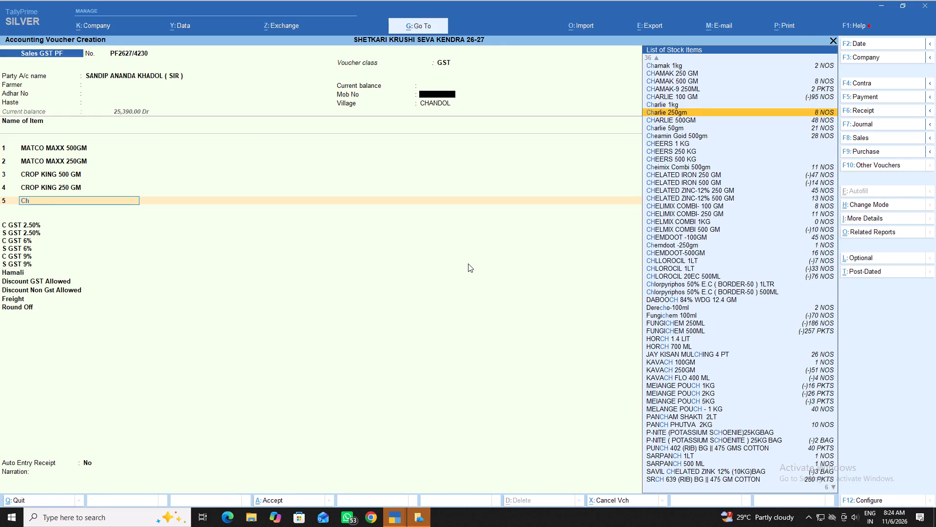
{"action": "key", "text": "Return"}
{"action": "key", "text": "1"}
{"action": "key", "text": "Return"}
{"action": "type", "text": "500"}
{"action": "key", "text": "Return"}
{"action": "key", "text": "Return"}
{"action": "key", "text": "Return"}
{"action": "key", "text": "Return"}
{"action": "key", "text": "Return"}
{"action": "key", "text": "Return"}
{"action": "key", "text": "Return"}
{"action": "key", "text": "Return"}
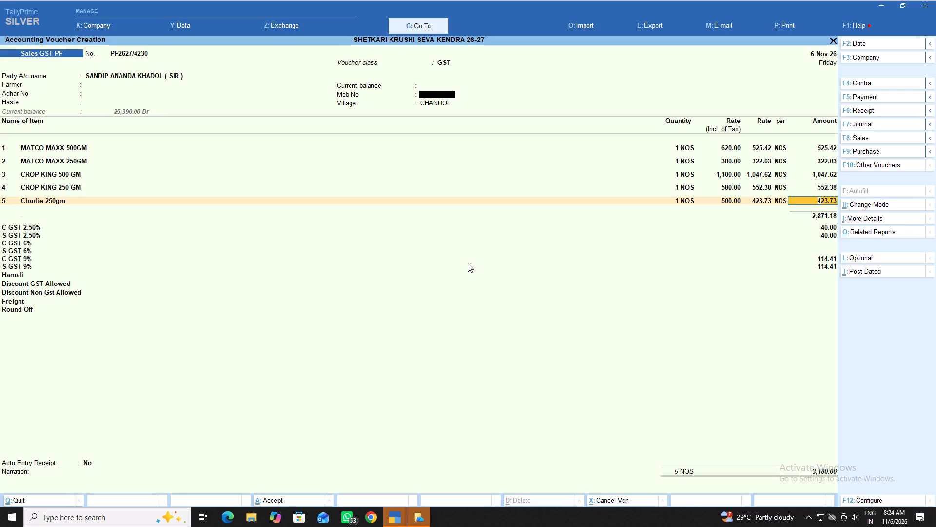
Add item Blightwar 500ml from batch B26vab1006 with quantity 1 and a tax-inclusive rate of 300.
{"action": "type", "text": "bli"}
{"action": "key", "text": "Down"}
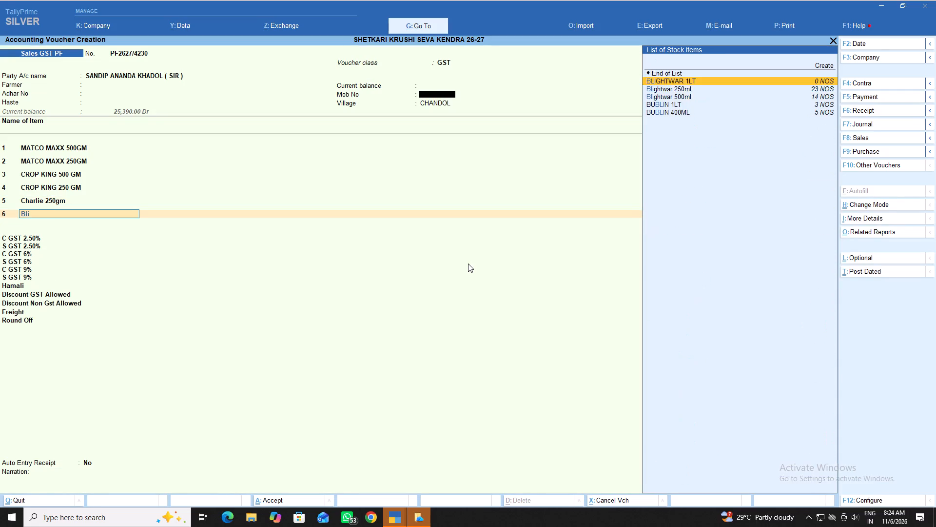
{"action": "key", "text": "Down"}
{"action": "key", "text": "Down"}
{"action": "key", "text": "Return"}
{"action": "key", "text": "Return"}
{"action": "key", "text": "1"}
{"action": "key", "text": "Return"}
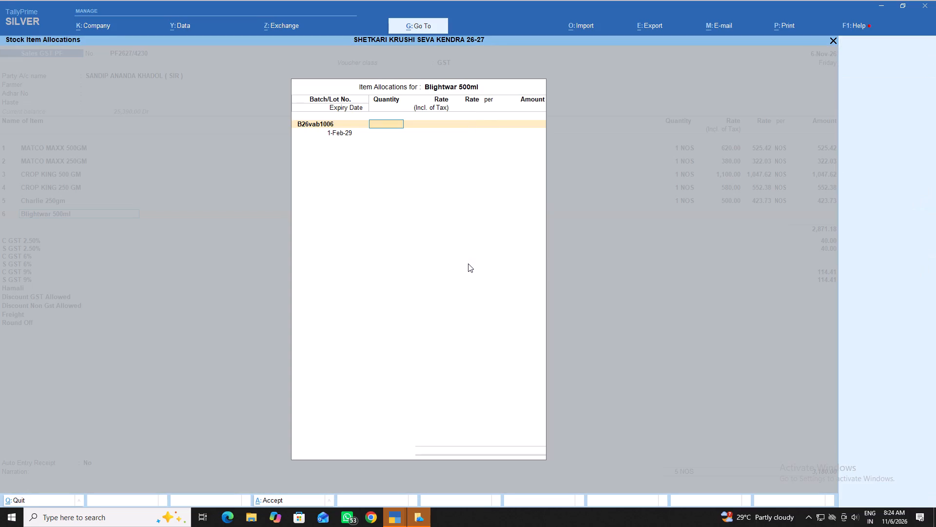
{"action": "type", "text": "300"}
{"action": "key", "text": "Return"}
{"action": "key", "text": "Return"}
{"action": "key", "text": "Return"}
{"action": "key", "text": "Return"}
{"action": "key", "text": "Return"}
{"action": "key", "text": "Return"}
{"action": "key", "text": "Return"}
{"action": "key", "text": "Return"}
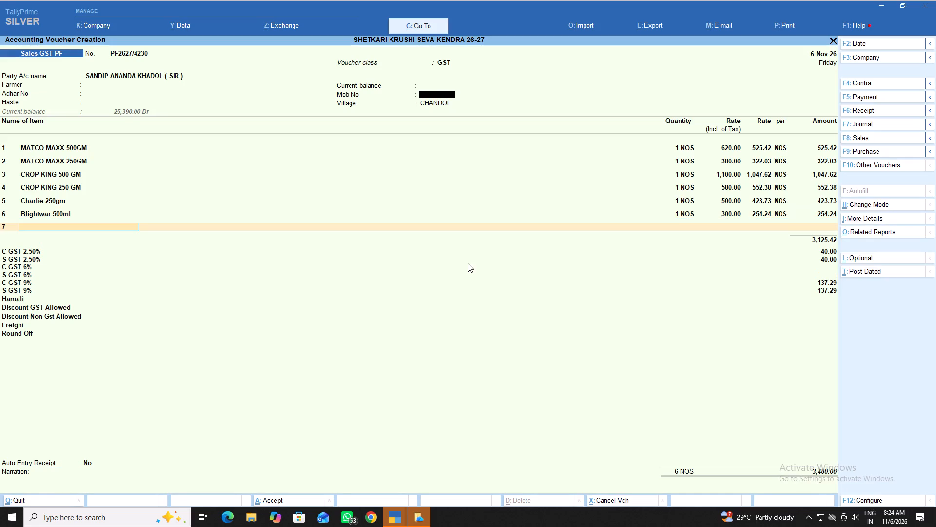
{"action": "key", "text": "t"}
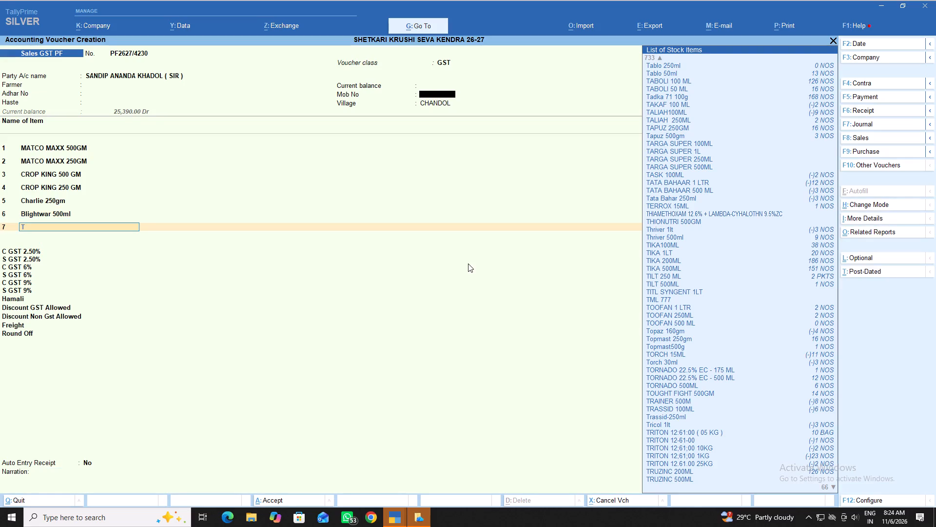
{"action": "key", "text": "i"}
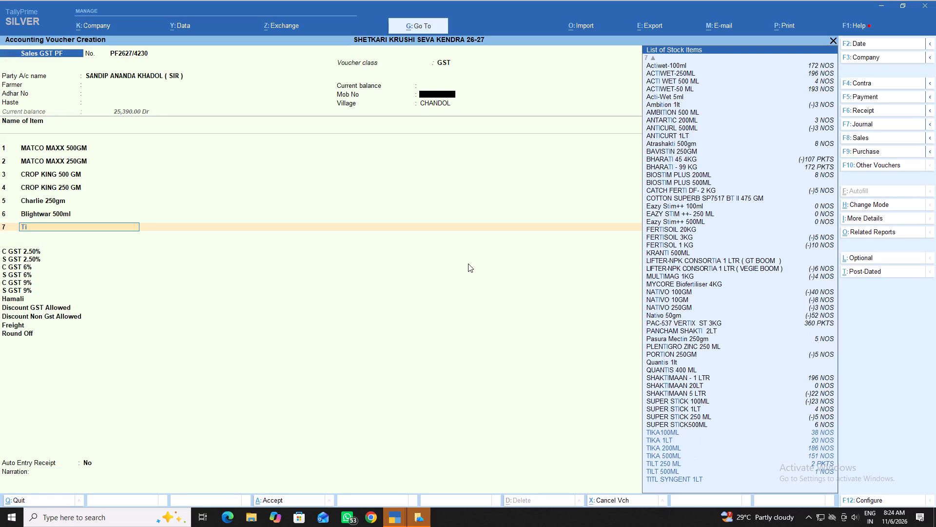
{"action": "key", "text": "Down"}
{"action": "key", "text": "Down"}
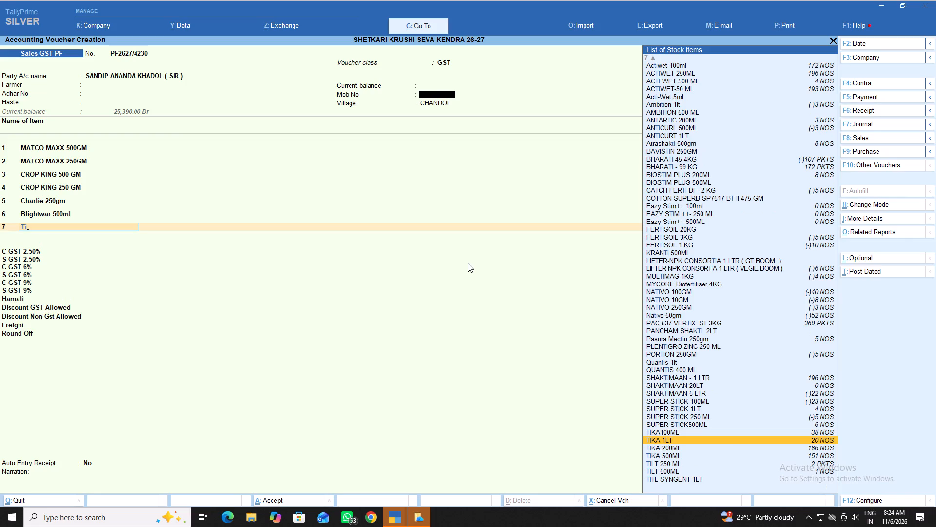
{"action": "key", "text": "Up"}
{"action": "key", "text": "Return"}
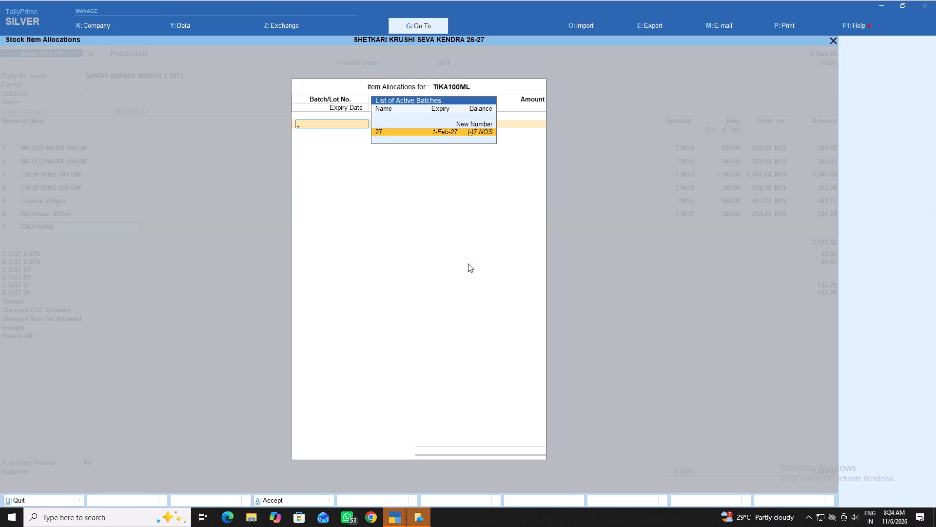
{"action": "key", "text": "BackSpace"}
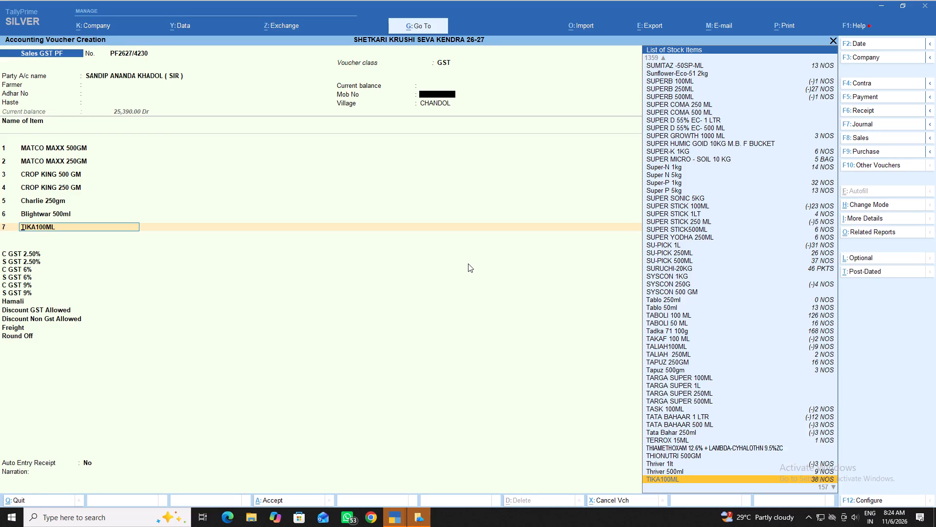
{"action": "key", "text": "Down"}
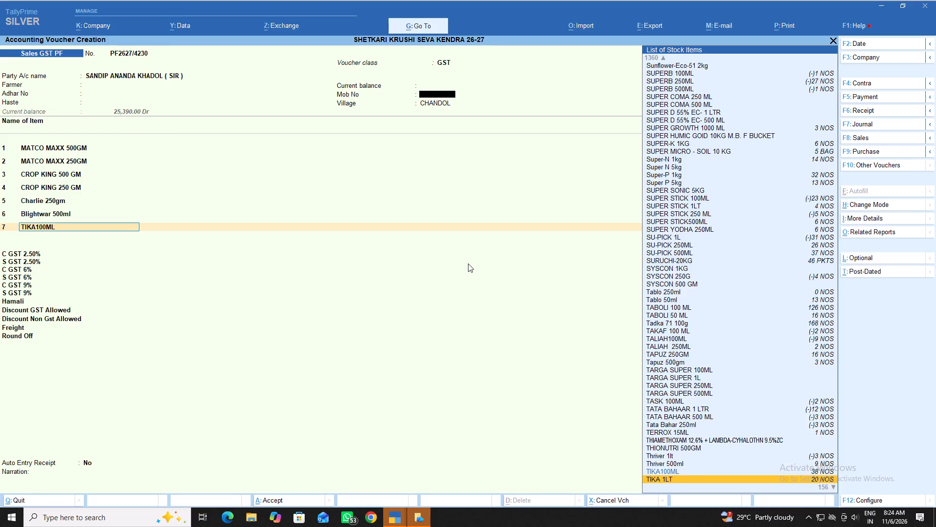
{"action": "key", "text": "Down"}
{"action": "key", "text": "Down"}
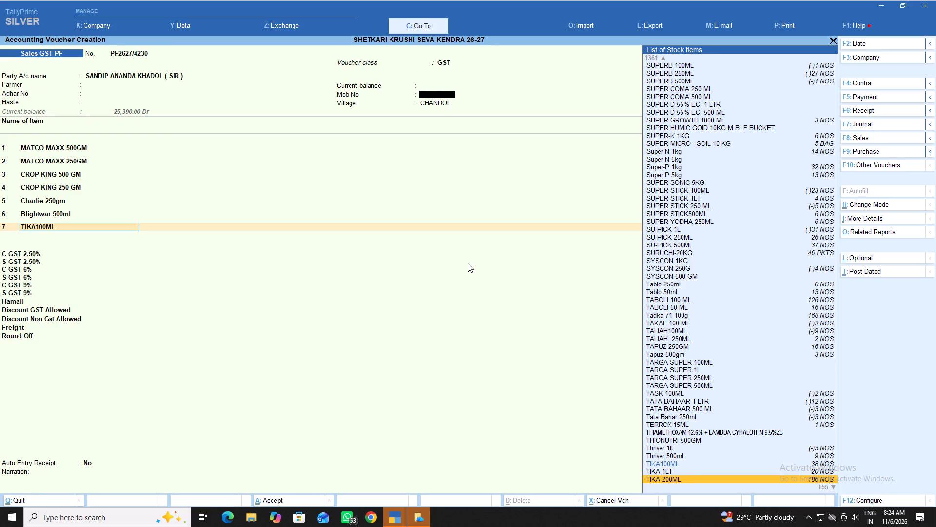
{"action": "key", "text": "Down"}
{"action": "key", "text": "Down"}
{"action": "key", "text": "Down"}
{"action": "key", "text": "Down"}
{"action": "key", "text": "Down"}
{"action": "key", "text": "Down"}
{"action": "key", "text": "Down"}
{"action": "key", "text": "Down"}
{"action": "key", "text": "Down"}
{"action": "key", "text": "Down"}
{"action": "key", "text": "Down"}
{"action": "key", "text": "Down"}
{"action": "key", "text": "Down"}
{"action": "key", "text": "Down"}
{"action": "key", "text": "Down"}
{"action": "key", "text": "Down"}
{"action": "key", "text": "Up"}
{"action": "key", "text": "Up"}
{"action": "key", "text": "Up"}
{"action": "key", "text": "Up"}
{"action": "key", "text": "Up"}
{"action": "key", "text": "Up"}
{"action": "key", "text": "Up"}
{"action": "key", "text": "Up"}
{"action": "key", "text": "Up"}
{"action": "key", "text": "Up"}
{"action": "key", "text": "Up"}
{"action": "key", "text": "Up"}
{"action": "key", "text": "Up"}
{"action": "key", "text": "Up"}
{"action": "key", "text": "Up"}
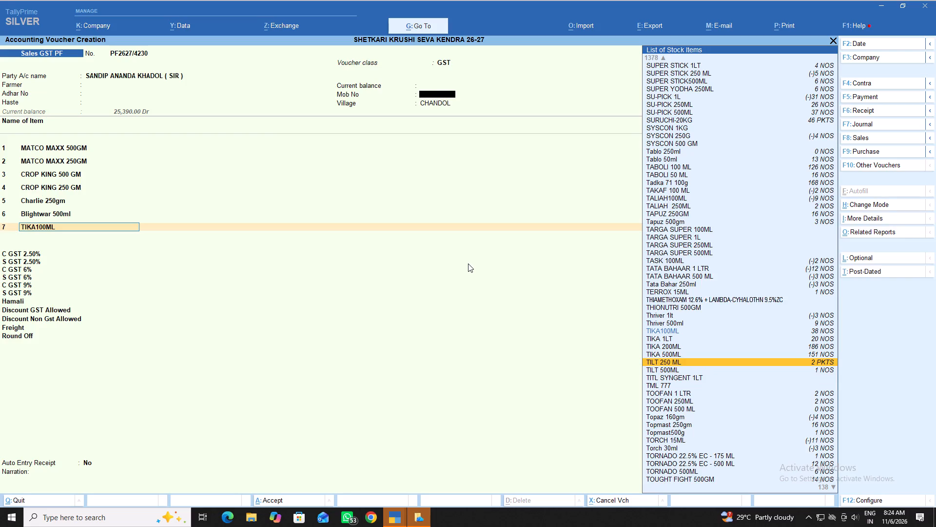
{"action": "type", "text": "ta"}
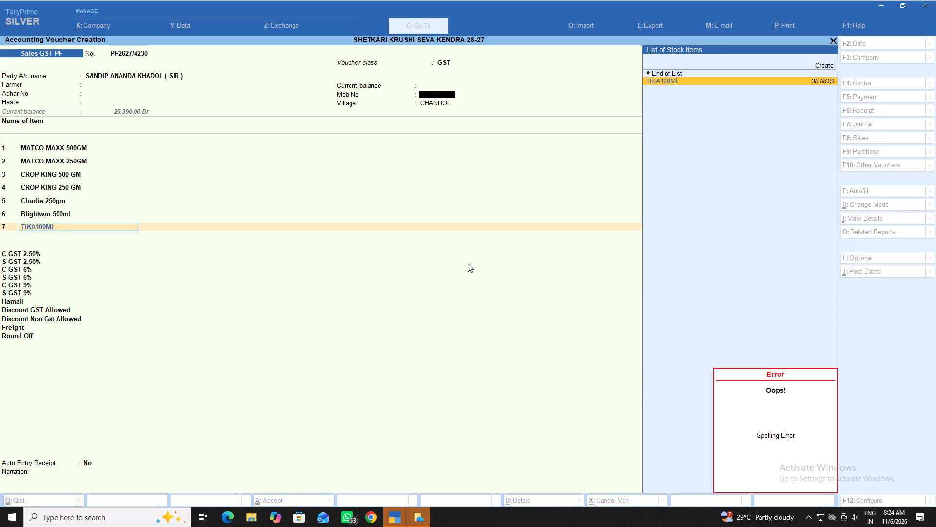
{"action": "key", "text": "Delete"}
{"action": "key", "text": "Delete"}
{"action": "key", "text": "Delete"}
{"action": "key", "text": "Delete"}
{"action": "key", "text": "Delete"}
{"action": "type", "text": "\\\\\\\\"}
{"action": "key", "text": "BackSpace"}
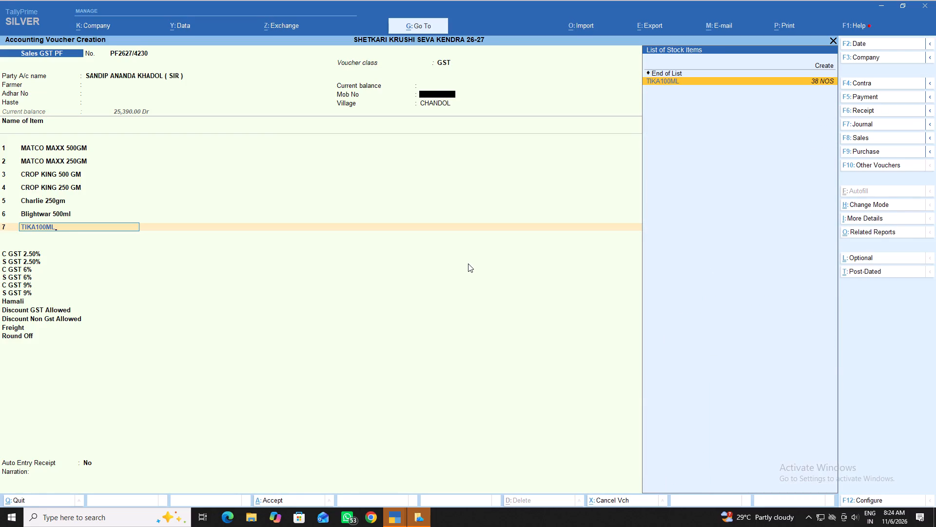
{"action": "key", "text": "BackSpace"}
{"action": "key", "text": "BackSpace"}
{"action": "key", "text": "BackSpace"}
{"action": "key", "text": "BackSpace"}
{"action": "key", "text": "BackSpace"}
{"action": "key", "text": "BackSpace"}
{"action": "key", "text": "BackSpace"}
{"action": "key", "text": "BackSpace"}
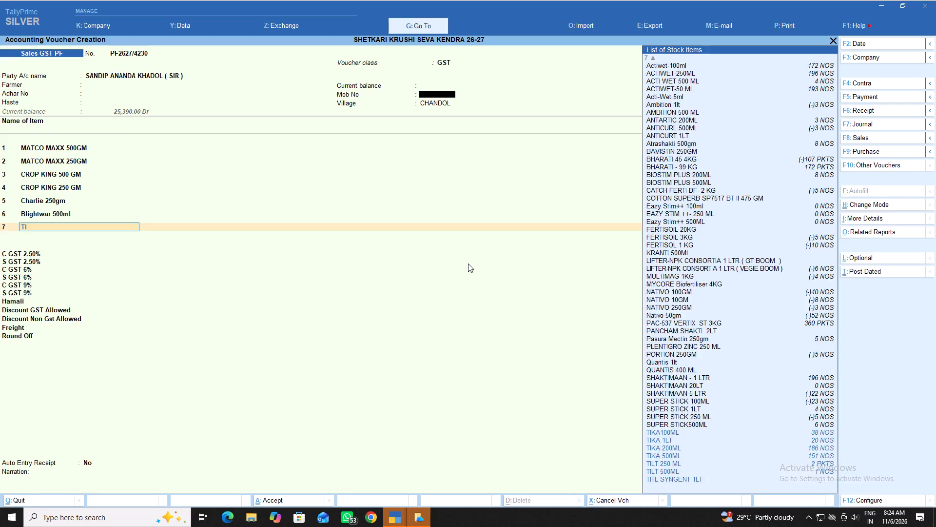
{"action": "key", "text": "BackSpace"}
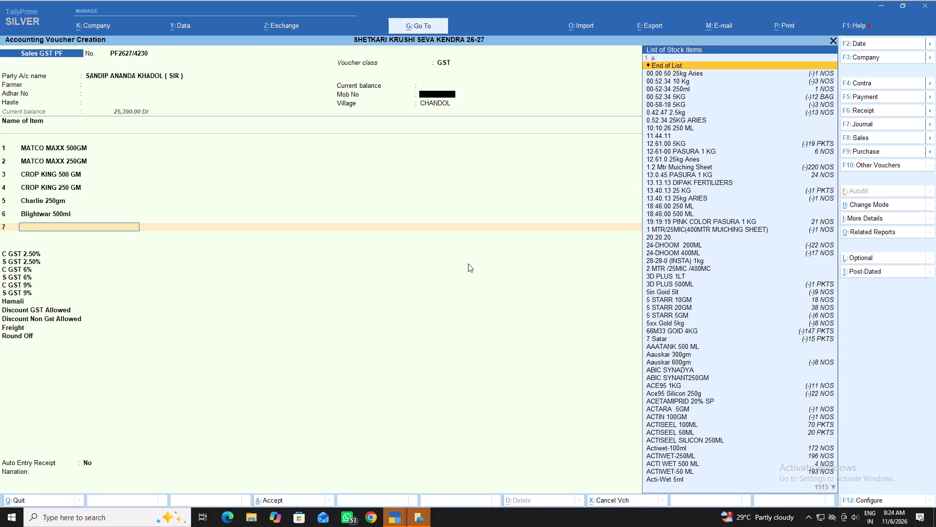
Add item TABOLI 100 ML from batch Btbl608010 with quantity 1 and a tax-inclusive rate of 750.
{"action": "type", "text": "tab"}
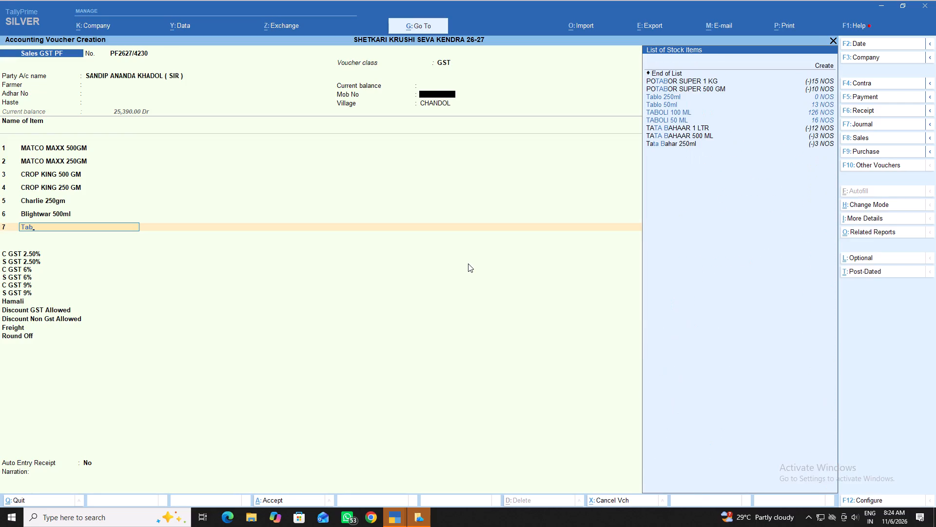
{"action": "key", "text": "Down"}
{"action": "key", "text": "Down"}
{"action": "key", "text": "Down"}
{"action": "key", "text": "Return"}
{"action": "key", "text": "Return"}
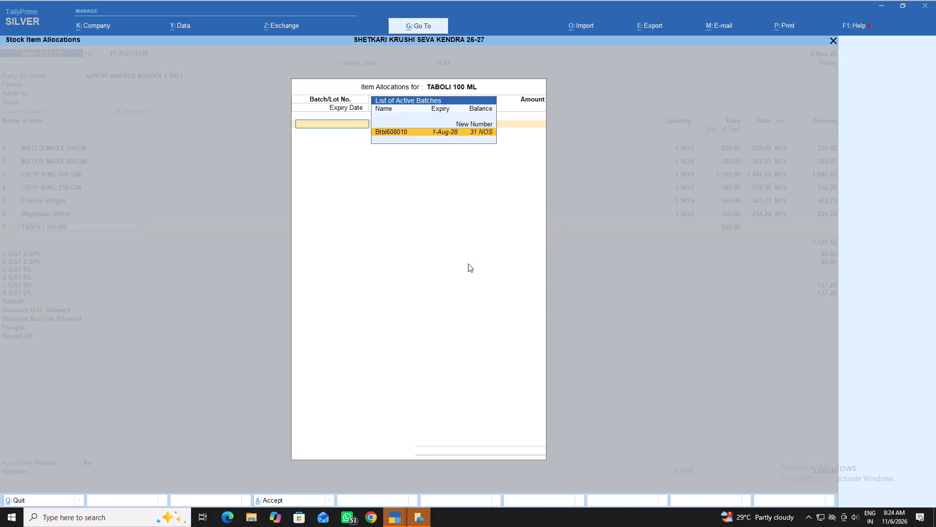
{"action": "key", "text": "1"}
{"action": "key", "text": "Return"}
{"action": "type", "text": "750"}
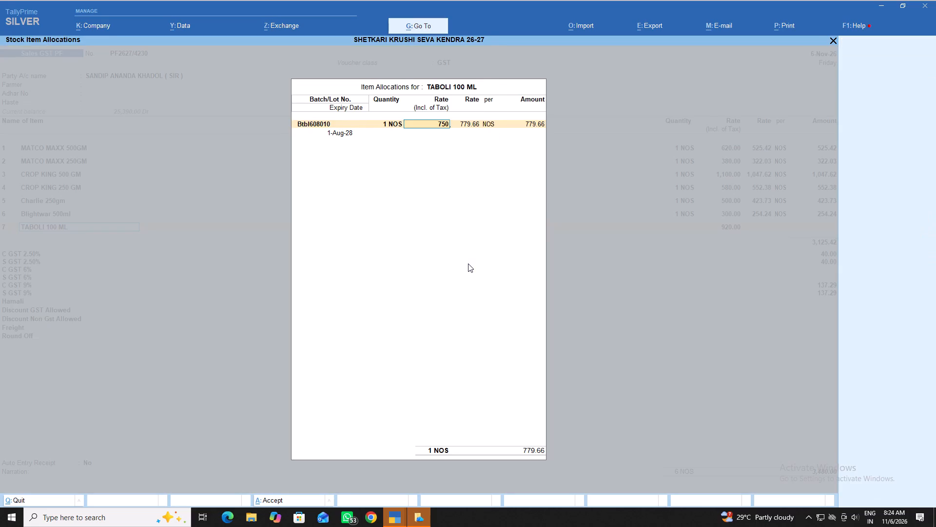
{"action": "key", "text": "Return"}
{"action": "key", "text": "Return"}
{"action": "key", "text": "Return"}
{"action": "key", "text": "Return"}
{"action": "key", "text": "Return"}
{"action": "key", "text": "Return"}
{"action": "key", "text": "Return"}
{"action": "key", "text": "Return"}
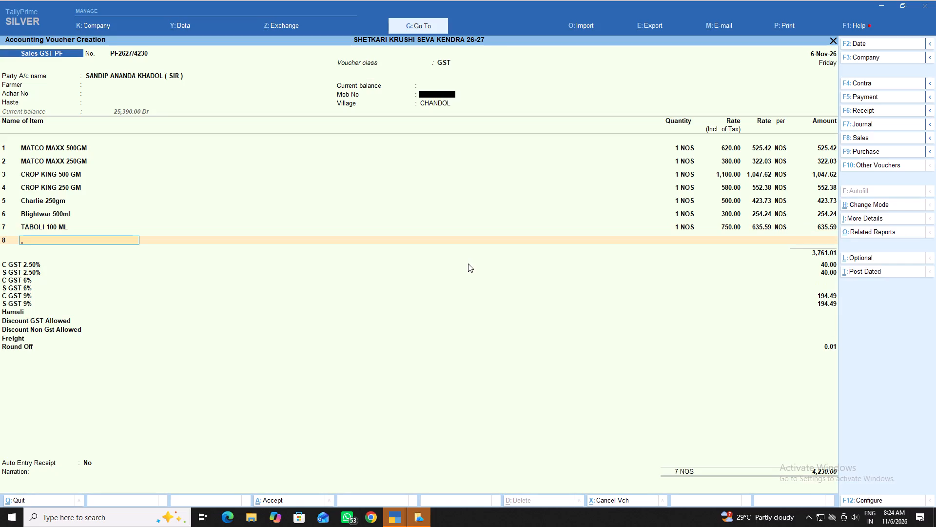
End the item list, keep the tax, charge and narration entries as they are, and accept the sales voucher.
{"action": "key", "text": "Return"}
{"action": "key", "text": "Return"}
{"action": "key", "text": "Return"}
{"action": "key", "text": "Return"}
{"action": "key", "text": "Return"}
{"action": "key", "text": "Return"}
{"action": "key", "text": "Return"}
{"action": "key", "text": "Return"}
{"action": "key", "text": "Return"}
{"action": "key", "text": "Return"}
{"action": "key", "text": "Return"}
{"action": "key", "text": "Return"}
{"action": "key", "text": "Return"}
{"action": "key", "text": "Return"}
{"action": "key", "text": "Return"}
{"action": "key", "text": "Return"}
{"action": "key", "text": "Return"}
{"action": "key", "text": "Return"}
{"action": "key", "text": "Return"}
{"action": "key", "text": "Return"}
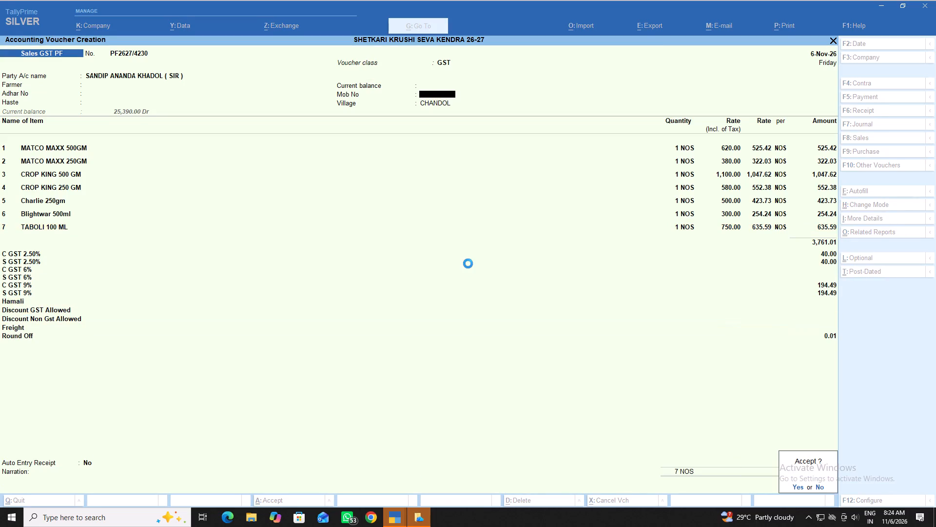
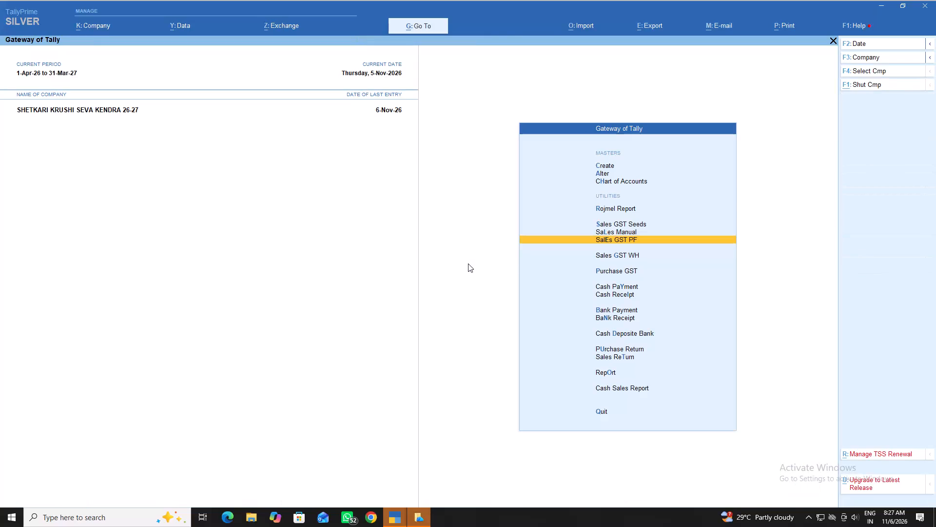
Start a Cash Receipt voucher, keep the date 6-Nov-26, and set Cash as the receiving account.
{"action": "key", "text": "Down"}
{"action": "key", "text": "Down"}
{"action": "key", "text": "Down"}
{"action": "key", "text": "Down"}
{"action": "key", "text": "Return"}
{"action": "key", "text": "Return"}
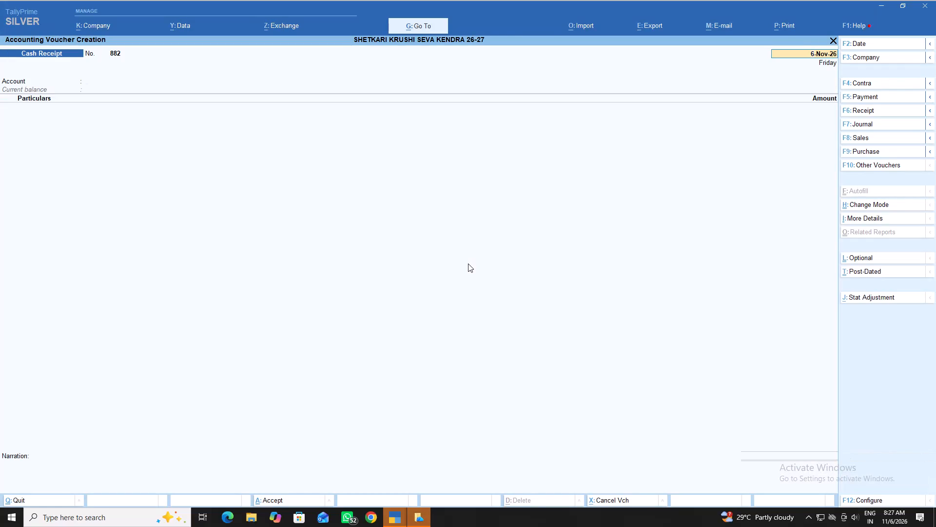
{"action": "type", "text": "ca"}
{"action": "key", "text": "Return"}
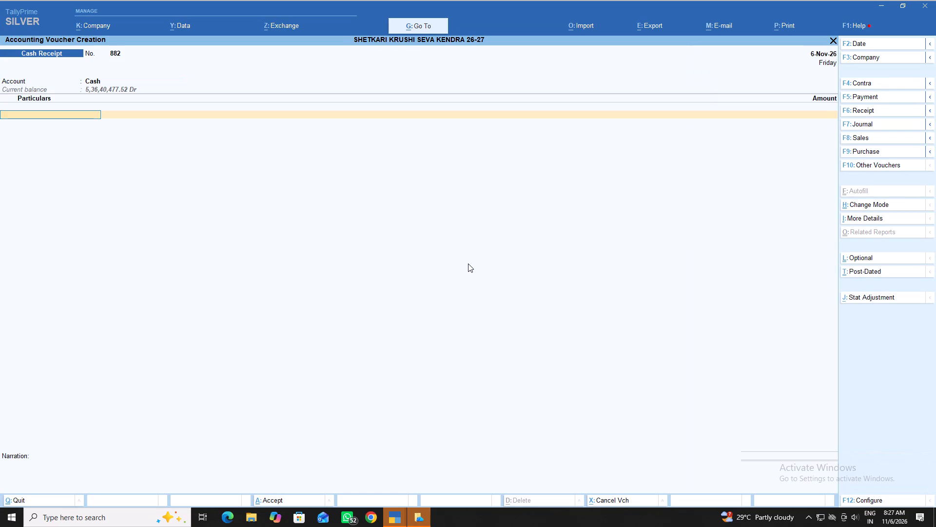
Choose the paying customer's ledger for the receipt, the Sandip account marked (SIR).
{"action": "key", "text": "s"}
{"action": "type", "text": "an"}
{"action": "key", "text": "Down"}
{"action": "key", "text": "Down"}
{"action": "key", "text": "Down"}
{"action": "key", "text": "Down"}
{"action": "key", "text": "Down"}
{"action": "key", "text": "Down"}
{"action": "key", "text": "Down"}
{"action": "key", "text": "Down"}
{"action": "key", "text": "Down"}
{"action": "key", "text": "Down"}
{"action": "key", "text": "Down"}
{"action": "key", "text": "Down"}
{"action": "key", "text": "Down"}
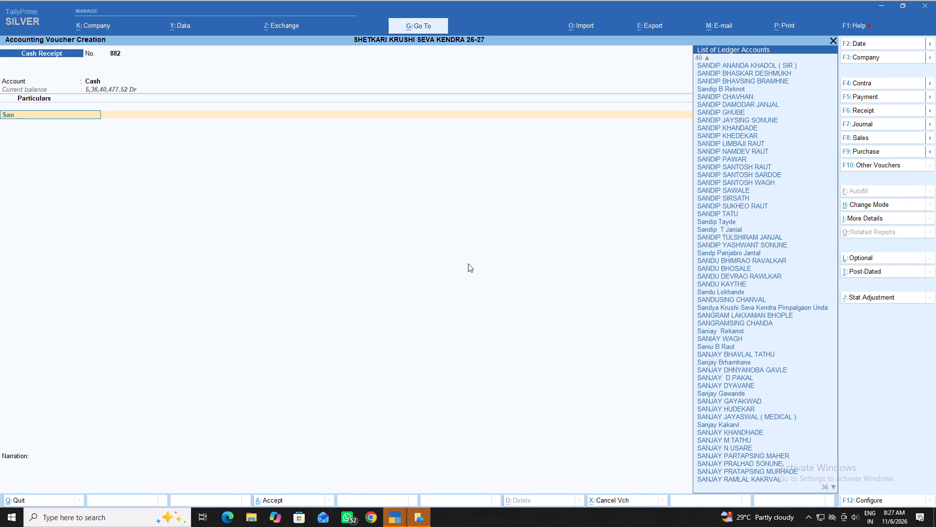
{"action": "key", "text": "BackSpace"}
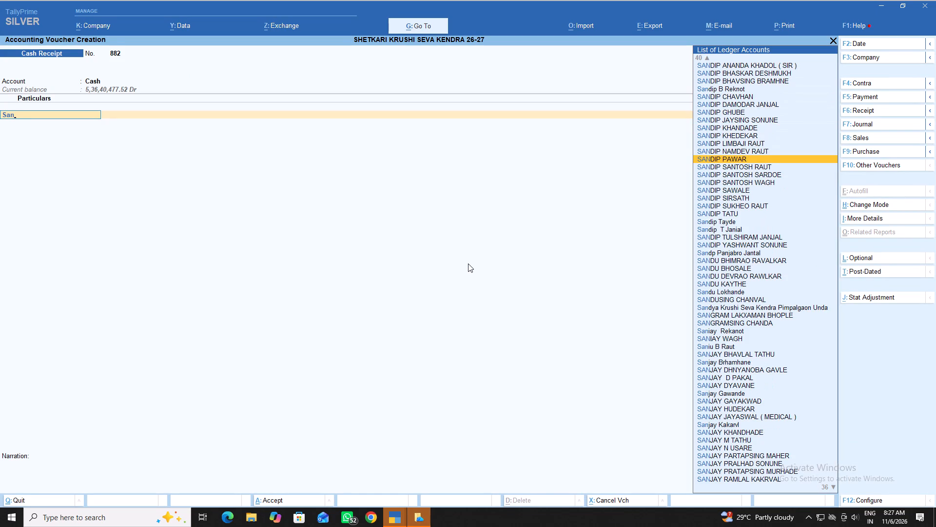
{"action": "key", "text": "BackSpace"}
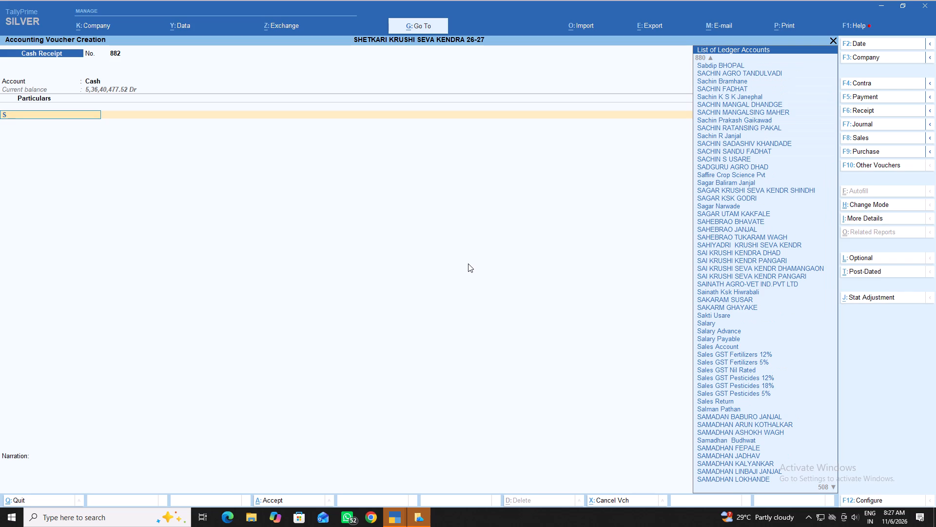
{"action": "type", "text": "an"}
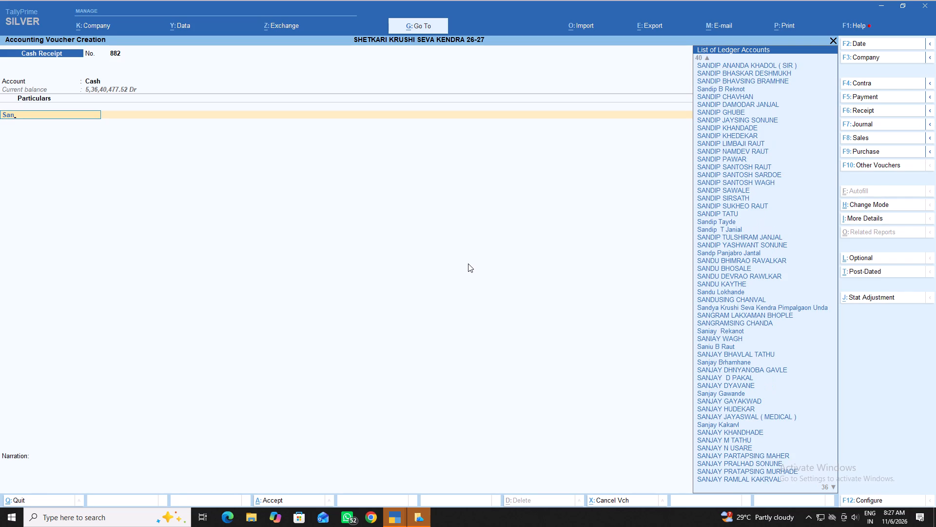
{"action": "key", "text": "Down"}
{"action": "key", "text": "Return"}
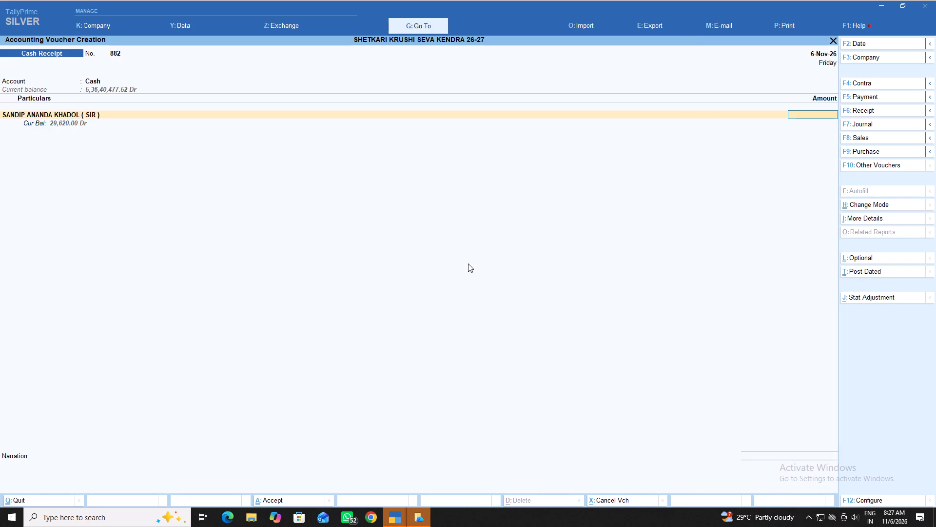
Enter a receipt amount of 4230 for the customer, leave the narration blank, and accept the voucher.
{"action": "type", "text": "4230"}
{"action": "key", "text": "Return"}
{"action": "key", "text": "Return"}
{"action": "key", "text": "Return"}
{"action": "key", "text": "Return"}
{"action": "key", "text": "Return"}
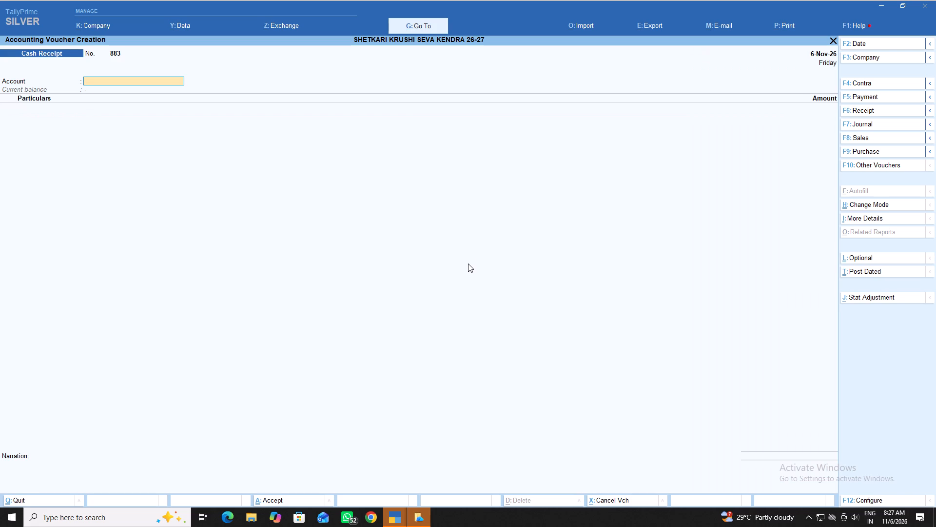
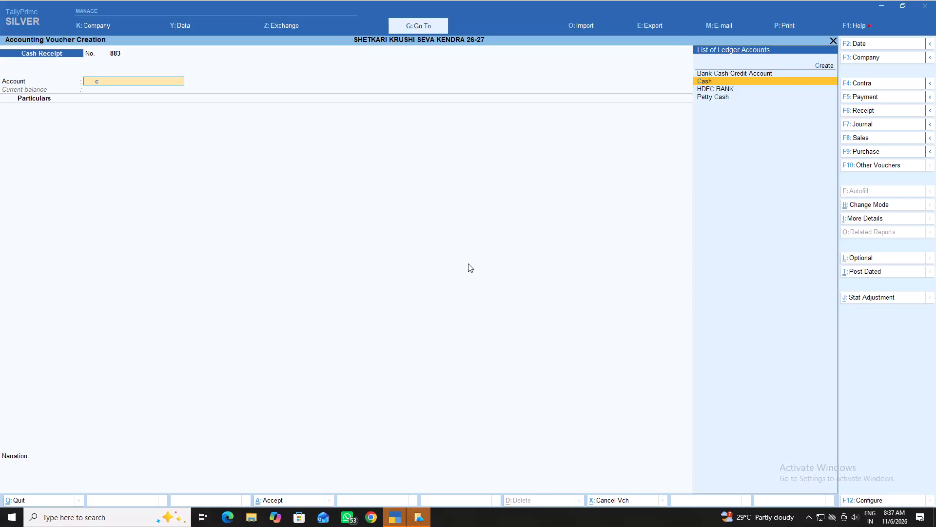
Abandon the blank Cash Receipt and start a new Sales GST PF voucher.
{"action": "key", "text": "space"}
{"action": "key", "text": "Escape"}
{"action": "key", "text": "Escape"}
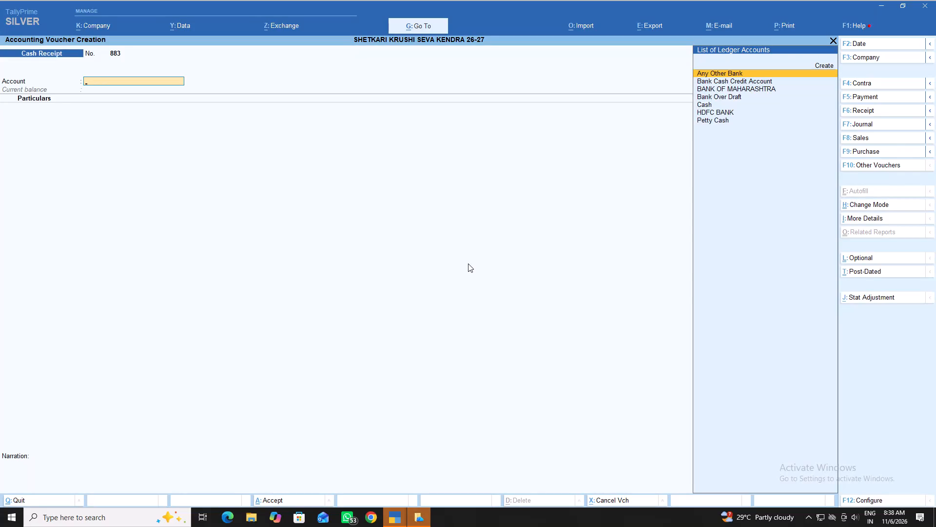
{"action": "key", "text": "Escape"}
{"action": "key", "text": "Up"}
{"action": "key", "text": "Up"}
{"action": "key", "text": "Up"}
{"action": "key", "text": "Up"}
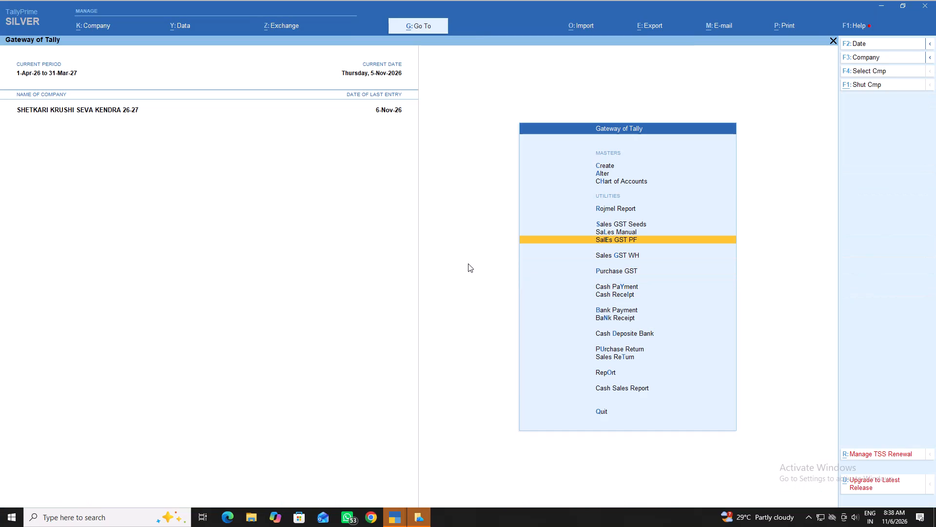
{"action": "key", "text": "Return"}
{"action": "key", "text": "Return"}
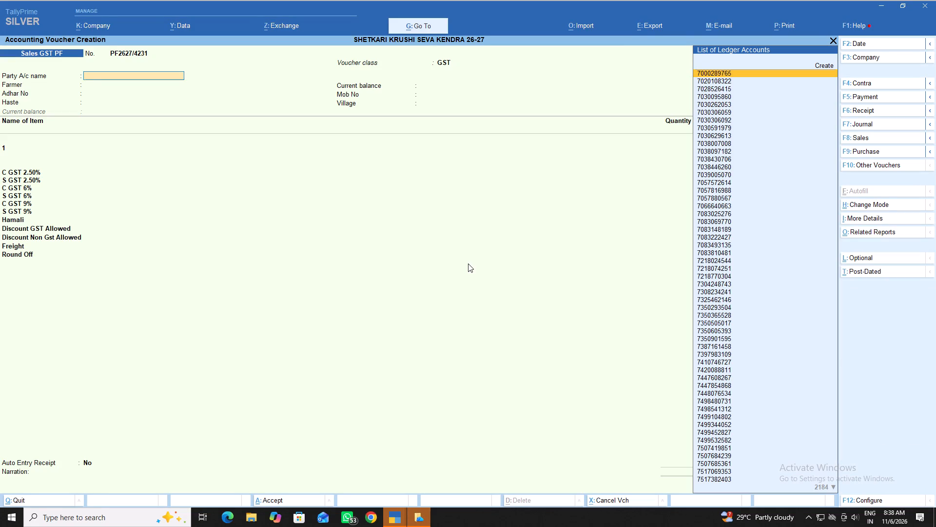
{"action": "key", "text": "c"}
{"action": "key", "text": "h"}
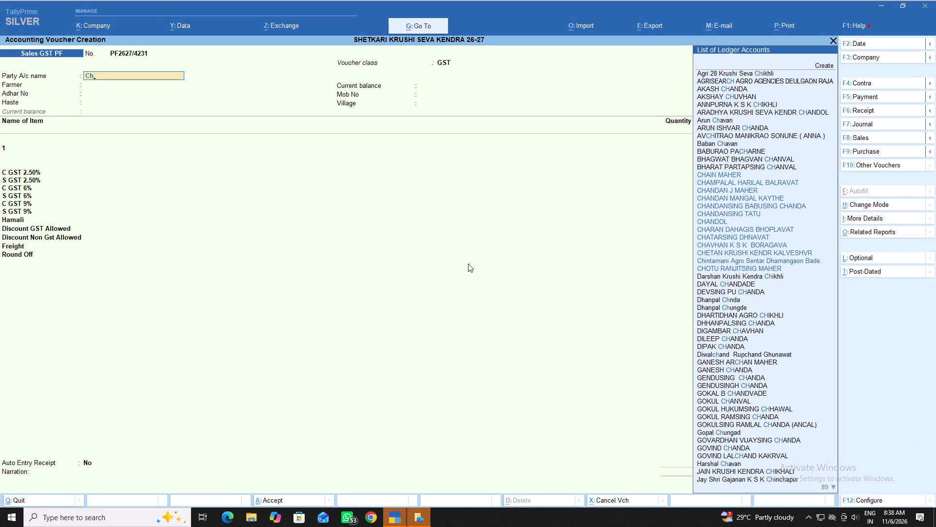
{"action": "key", "text": "Down"}
{"action": "key", "text": "Down"}
{"action": "key", "text": "Down"}
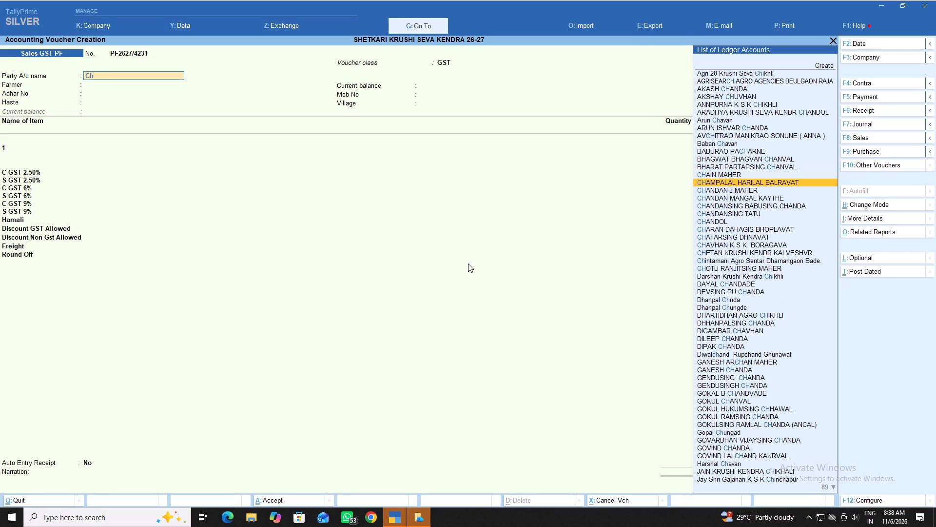
{"action": "key", "text": "Down"}
{"action": "key", "text": "Down"}
{"action": "key", "text": "Down"}
{"action": "key", "text": "Down"}
{"action": "key", "text": "Down"}
{"action": "key", "text": "Return"}
{"action": "key", "text": "Return"}
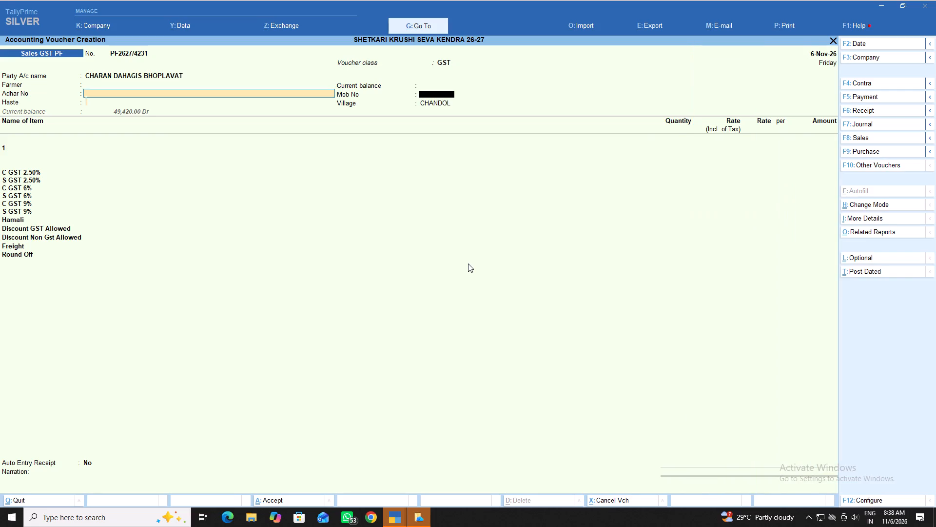
{"action": "key", "text": "Return"}
{"action": "key", "text": "Return"}
{"action": "key", "text": "Return"}
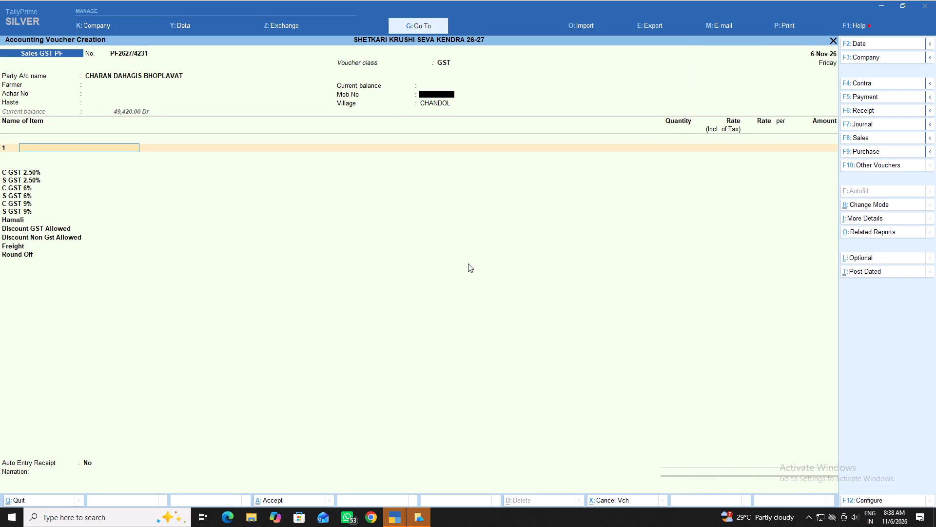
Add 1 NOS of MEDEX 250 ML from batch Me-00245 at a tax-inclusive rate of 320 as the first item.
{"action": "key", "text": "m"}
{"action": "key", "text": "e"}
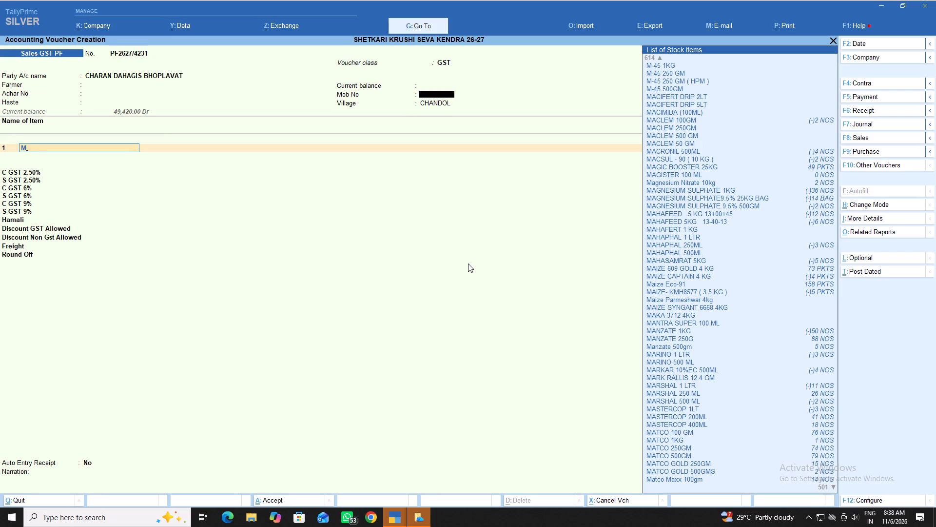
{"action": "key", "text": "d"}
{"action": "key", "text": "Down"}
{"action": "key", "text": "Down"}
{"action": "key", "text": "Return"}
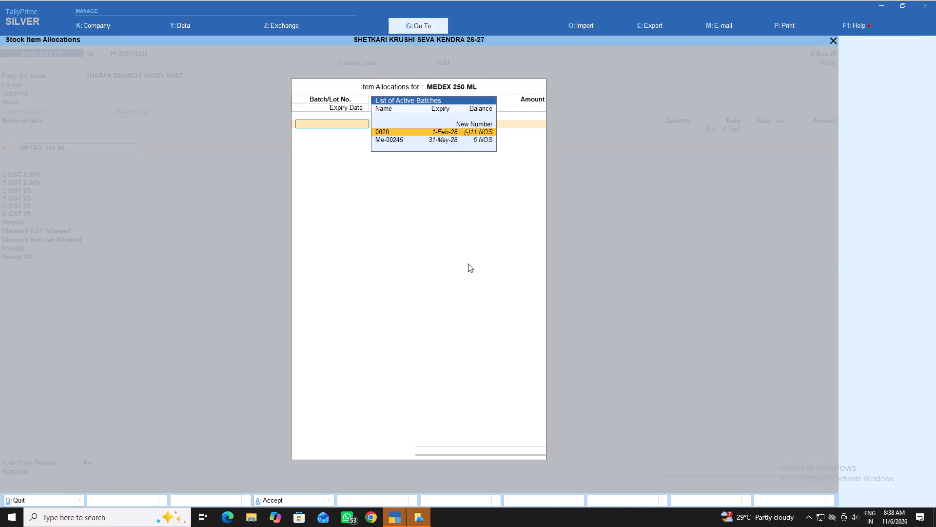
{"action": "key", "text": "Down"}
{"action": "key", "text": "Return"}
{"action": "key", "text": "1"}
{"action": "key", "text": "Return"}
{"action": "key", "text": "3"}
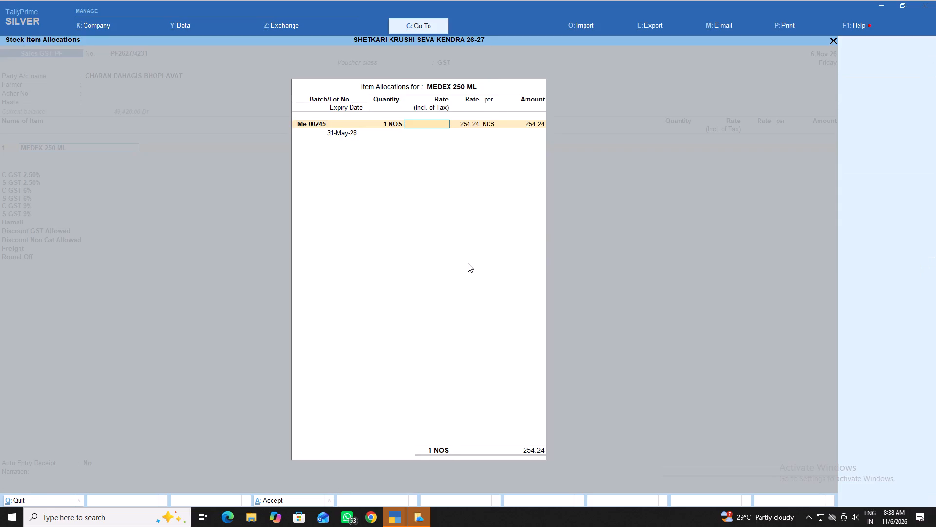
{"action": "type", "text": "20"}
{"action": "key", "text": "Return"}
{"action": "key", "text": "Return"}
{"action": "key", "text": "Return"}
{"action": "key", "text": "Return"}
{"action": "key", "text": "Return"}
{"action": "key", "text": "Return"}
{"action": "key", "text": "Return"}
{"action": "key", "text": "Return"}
Add 1 NOS of CROP KING100GM from batch Ck2452 at a tax-inclusive rate of 300 as the second item.
{"action": "type", "text": "cro"}
{"action": "key", "text": "Down"}
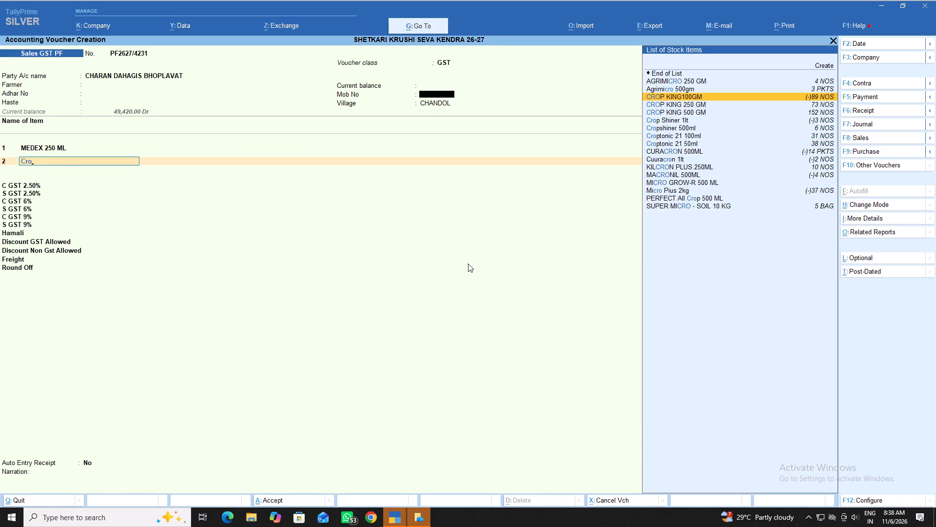
{"action": "key", "text": "Return"}
{"action": "key", "text": "Return"}
{"action": "key", "text": "1"}
{"action": "key", "text": "Return"}
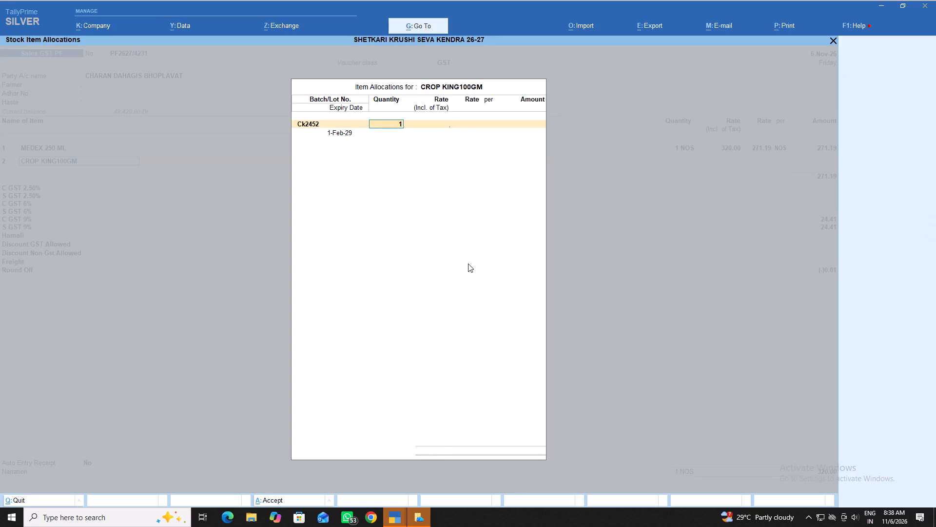
{"action": "key", "text": "3"}
{"action": "type", "text": "00"}
{"action": "key", "text": "Return"}
{"action": "key", "text": "Return"}
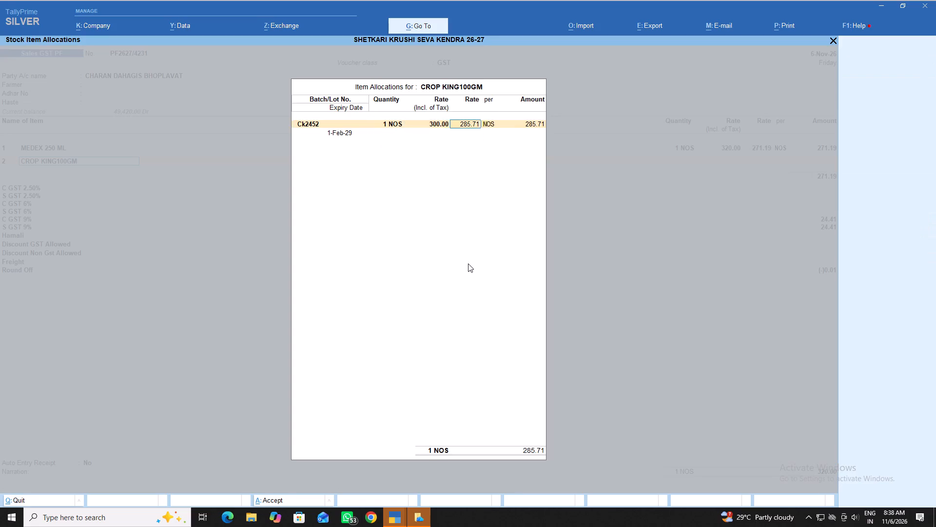
{"action": "key", "text": "Return"}
{"action": "key", "text": "Return"}
{"action": "key", "text": "Return"}
{"action": "key", "text": "Return"}
{"action": "key", "text": "Return"}
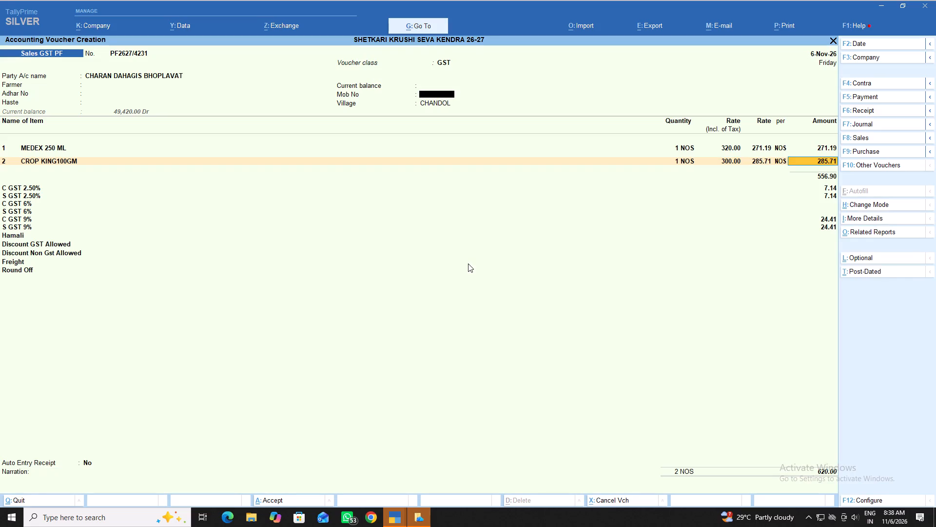
{"action": "key", "text": "Return"}
Add 2 NOS of Matco Maxx 100gm from batch SSMM-236 at a tax-inclusive rate of 220 as the third item.
{"action": "type", "text": "ma"}
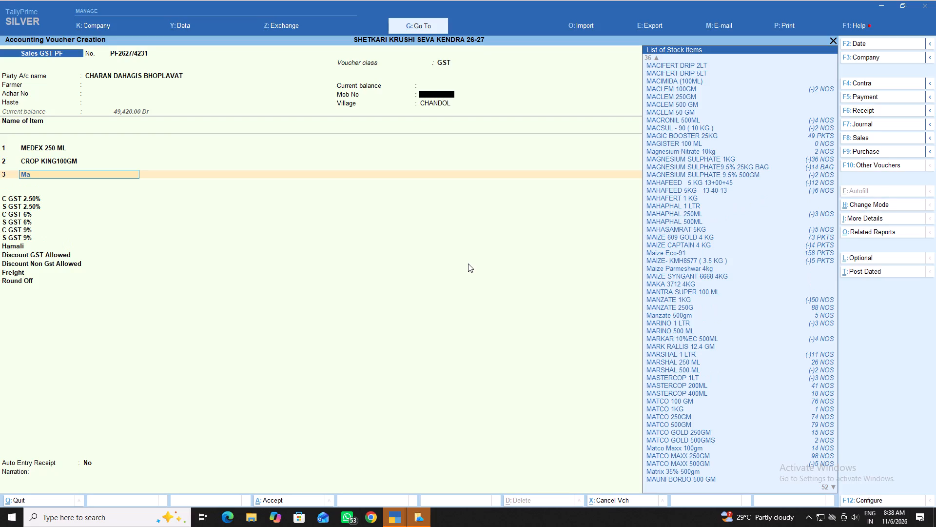
{"action": "key", "text": "Down"}
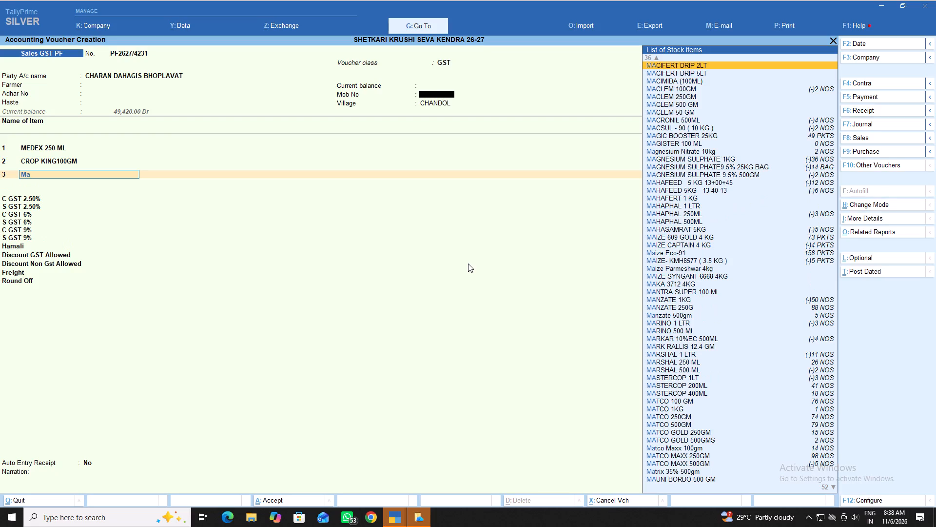
{"action": "key", "text": "t"}
{"action": "key", "text": "Down"}
{"action": "key", "text": "Down"}
{"action": "key", "text": "Down"}
{"action": "key", "text": "Down"}
{"action": "key", "text": "Down"}
{"action": "key", "text": "Down"}
{"action": "key", "text": "Down"}
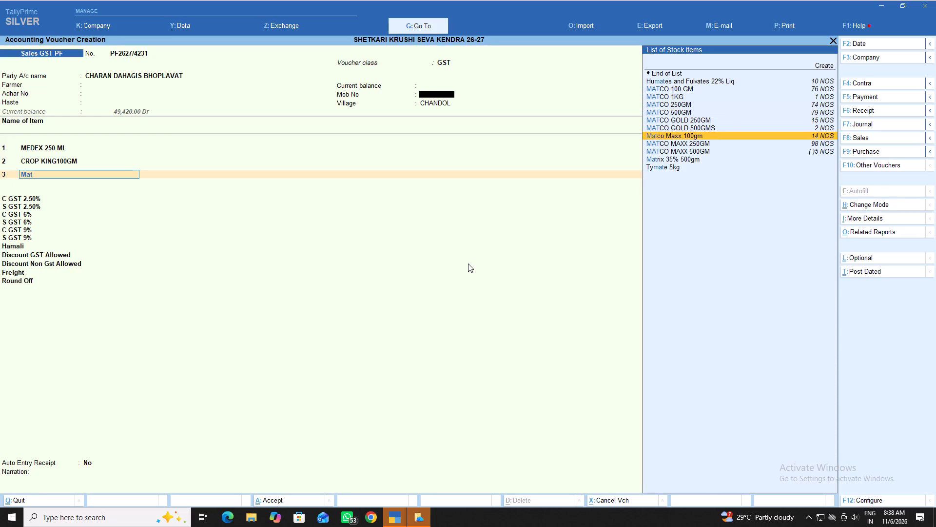
{"action": "key", "text": "Return"}
{"action": "key", "text": "Down"}
{"action": "key", "text": "Return"}
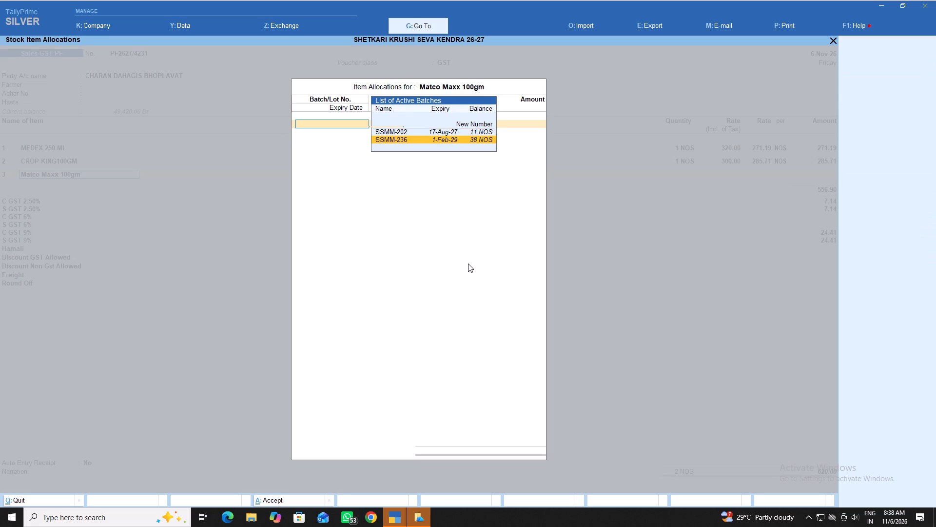
{"action": "key", "text": "2"}
{"action": "key", "text": "Return"}
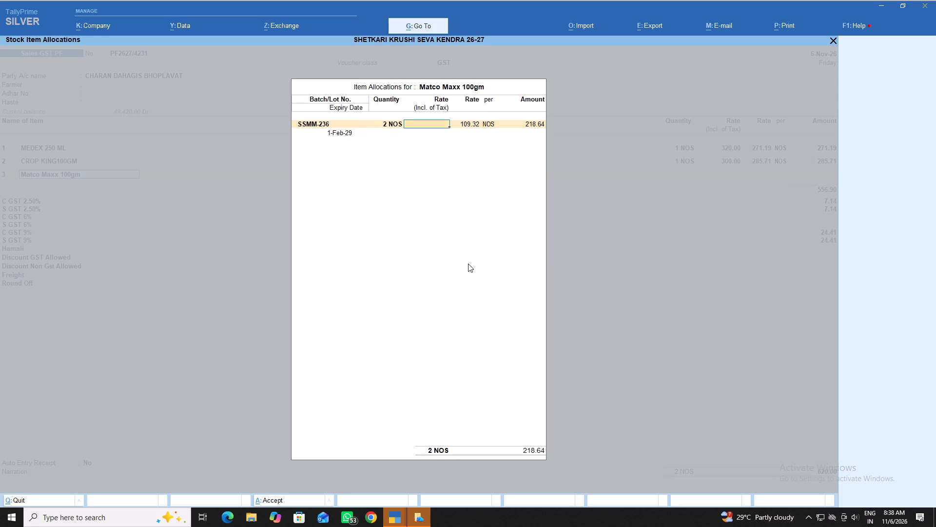
{"action": "key", "text": "2"}
{"action": "type", "text": "20"}
{"action": "key", "text": "Return"}
{"action": "key", "text": "Return"}
{"action": "key", "text": "Return"}
{"action": "key", "text": "Return"}
{"action": "key", "text": "Return"}
{"action": "key", "text": "Return"}
{"action": "key", "text": "Return"}
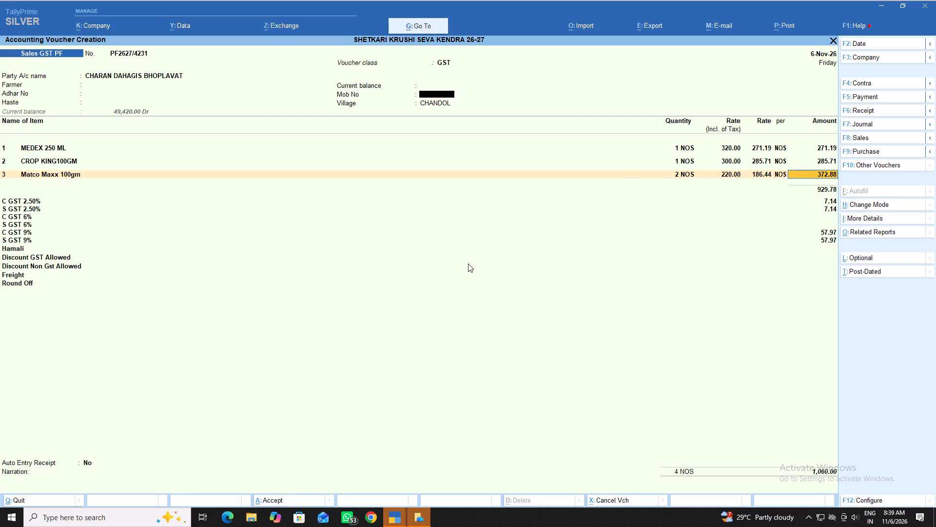
Replace the first item, MEDEX 250 ML, with 1 NOS of HOSHI-1LT from batch Bhsi505050 at a tax-inclusive rate of 750.
{"action": "key", "text": "BackSpace"}
{"action": "key", "text": "BackSpace"}
{"action": "key", "text": "BackSpace"}
{"action": "key", "text": "BackSpace"}
{"action": "key", "text": "BackSpace"}
{"action": "key", "text": "BackSpace"}
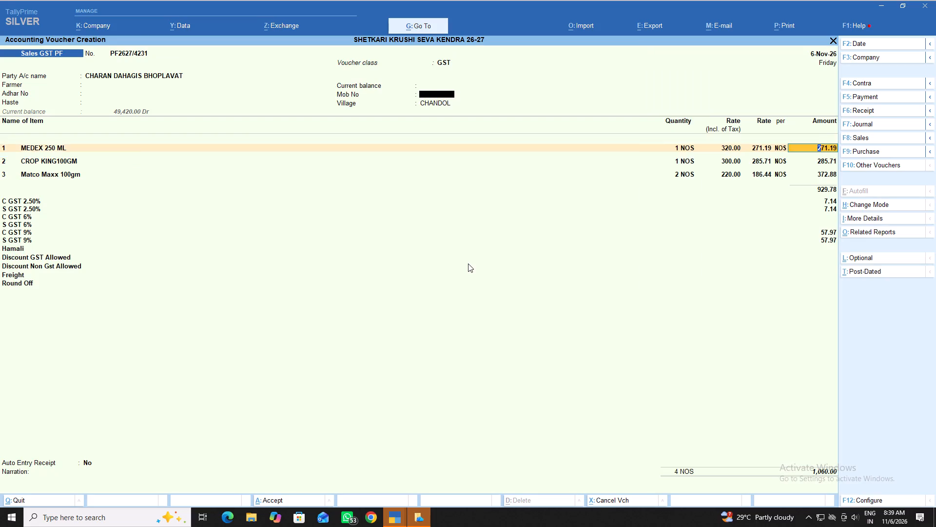
{"action": "key", "text": "BackSpace"}
{"action": "key", "text": "BackSpace"}
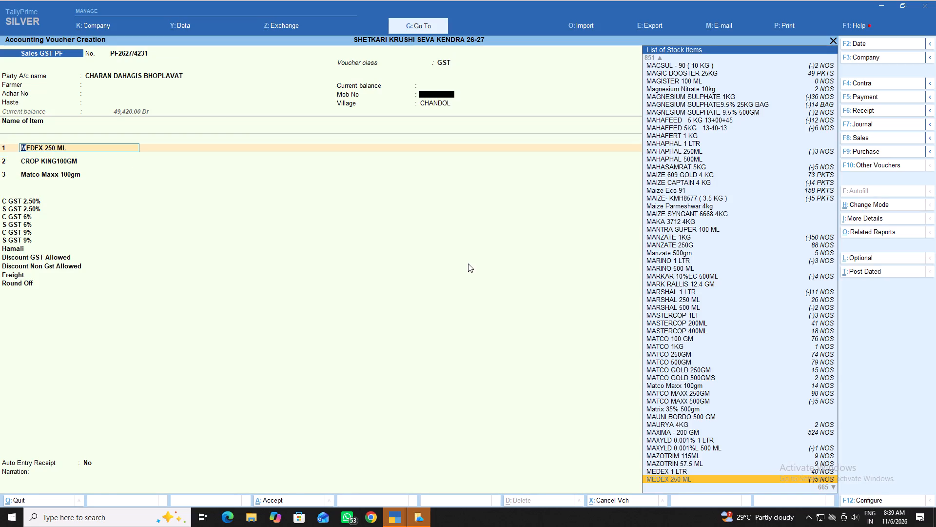
{"action": "key", "text": "h"}
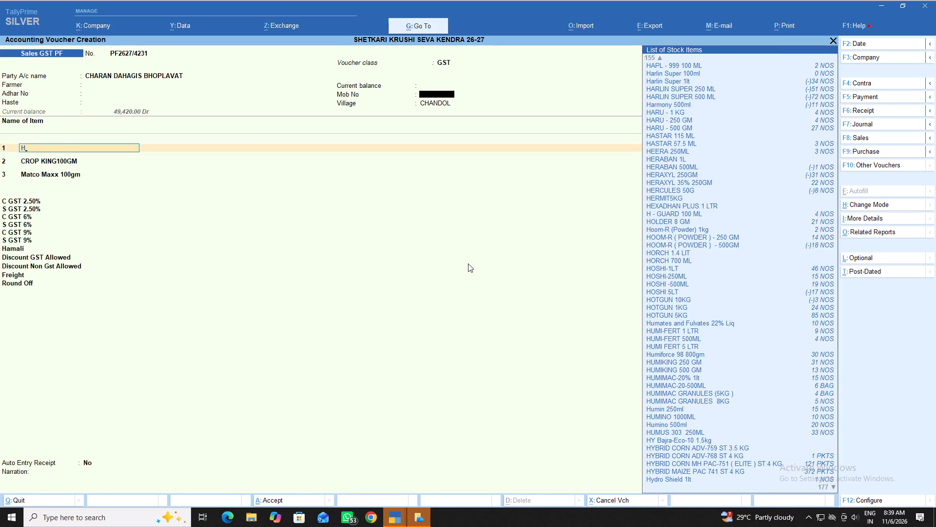
{"action": "key", "text": "o"}
{"action": "type", "text": "sh"}
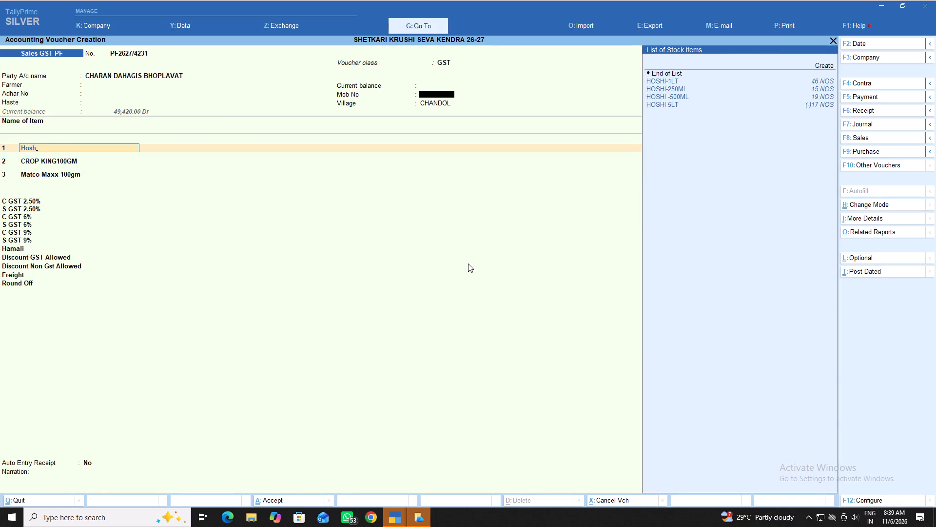
{"action": "key", "text": "Down"}
{"action": "key", "text": "Return"}
{"action": "key", "text": "Up"}
{"action": "key", "text": "Up"}
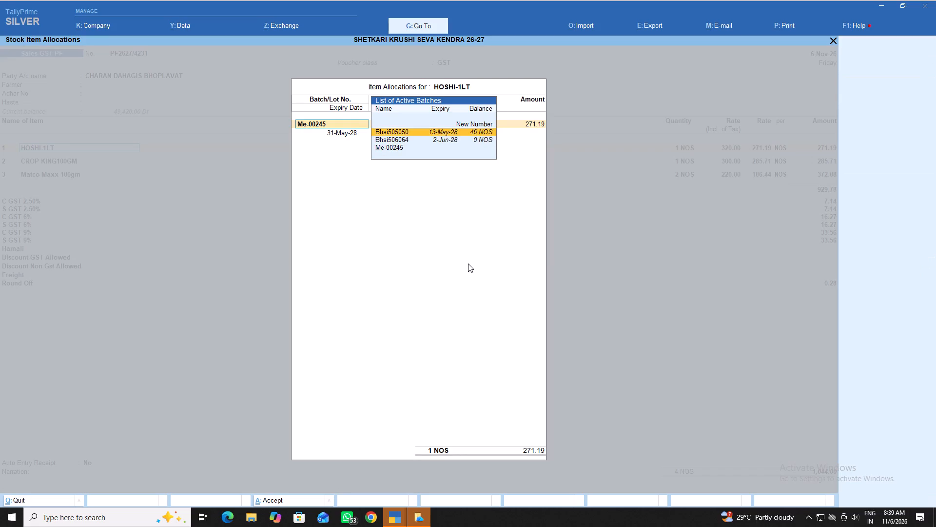
{"action": "key", "text": "Return"}
{"action": "key", "text": "1"}
{"action": "key", "text": "Return"}
{"action": "type", "text": "750"}
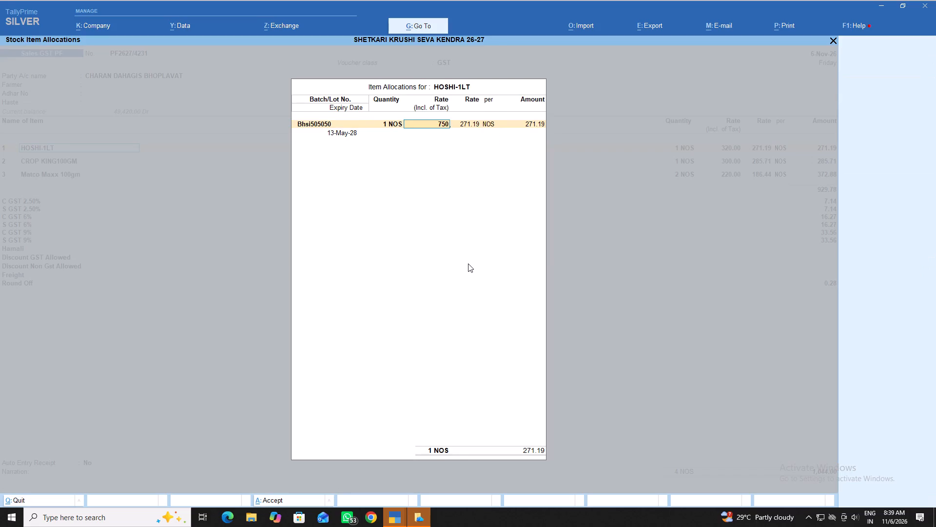
{"action": "key", "text": "Return"}
{"action": "key", "text": "Return"}
{"action": "key", "text": "Return"}
{"action": "key", "text": "Return"}
{"action": "key", "text": "Return"}
{"action": "key", "text": "Return"}
{"action": "key", "text": "Return"}
{"action": "key", "text": "Return"}
Keep the existing batch, quantity and rate of the CROP KING100GM and Matco Maxx 100gm lines, advancing to the fourth item line.
{"action": "key", "text": "Return"}
{"action": "key", "text": "Return"}
{"action": "key", "text": "Return"}
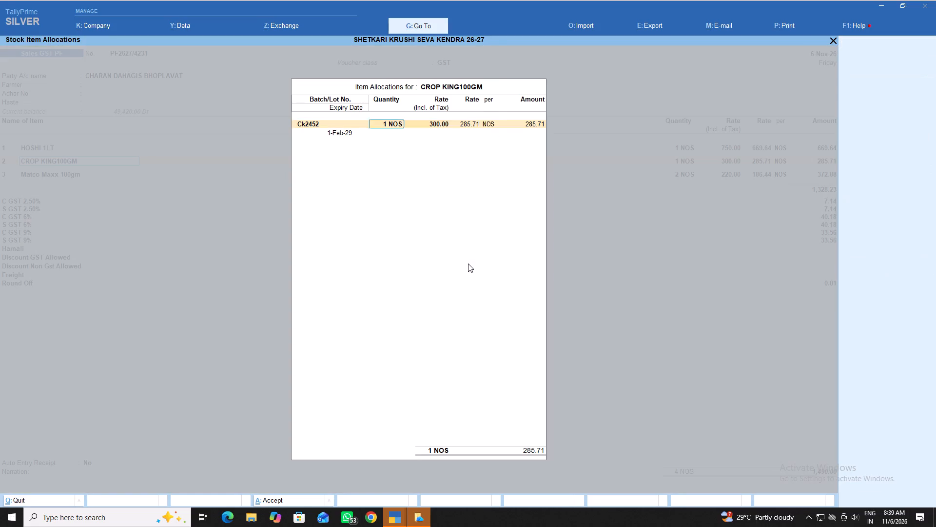
{"action": "key", "text": "Return"}
{"action": "key", "text": "Return"}
{"action": "key", "text": "Return"}
{"action": "key", "text": "Return"}
{"action": "key", "text": "Return"}
{"action": "key", "text": "Return"}
{"action": "key", "text": "Return"}
{"action": "key", "text": "Return"}
{"action": "key", "text": "Return"}
{"action": "key", "text": "Return"}
{"action": "key", "text": "Return"}
{"action": "key", "text": "Return"}
{"action": "key", "text": "Return"}
{"action": "key", "text": "Return"}
{"action": "key", "text": "Return"}
{"action": "key", "text": "Return"}
{"action": "key", "text": "Return"}
{"action": "key", "text": "Return"}
{"action": "key", "text": "Return"}
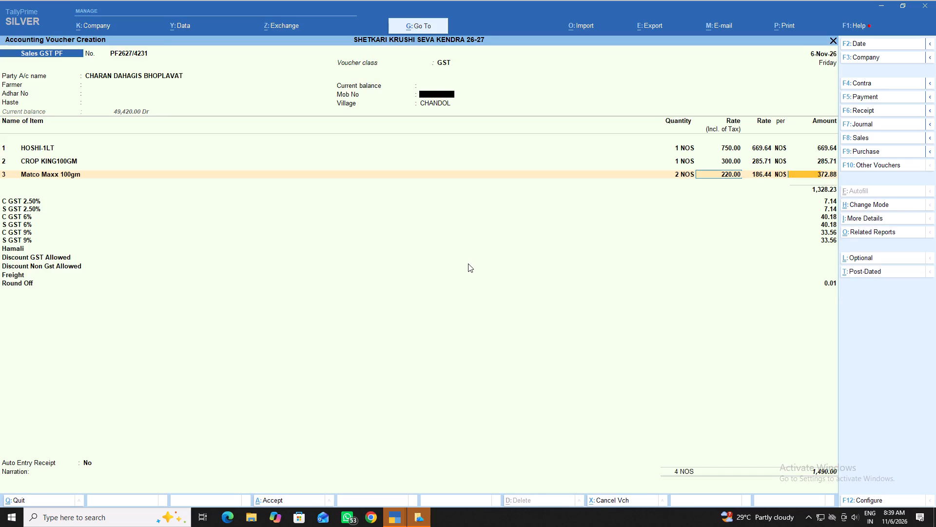
{"action": "key", "text": "Return"}
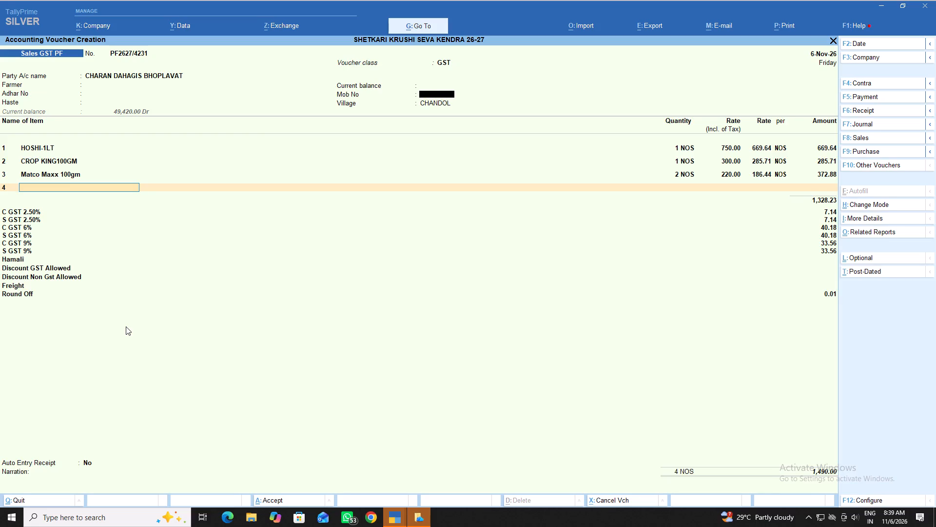
End the item list after the third item, keeping the GST amounts and leaving Hamali and Discount GST Allowed blank.
{"action": "key", "text": "Return"}
{"action": "key", "text": "Return"}
{"action": "key", "text": "Return"}
{"action": "key", "text": "Return"}
{"action": "key", "text": "Return"}
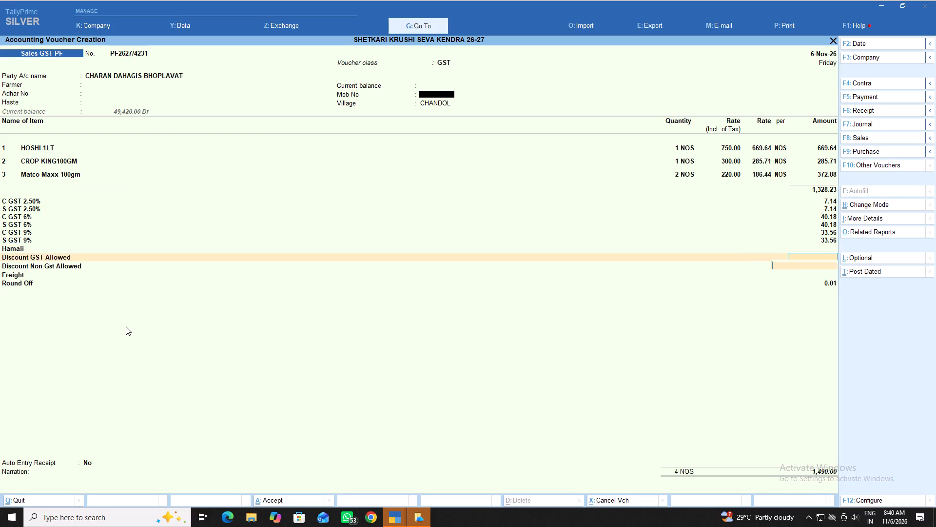
{"action": "key", "text": "Return"}
{"action": "key", "text": "Return"}
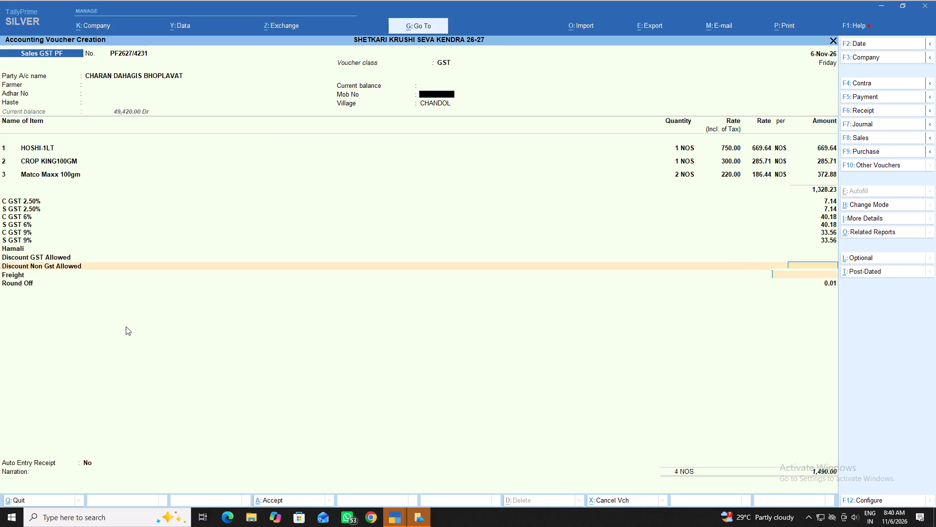
Save and print the Sales GST PF voucher, leaving the non-GST discount and freight blank and Auto Entry Receipt at No.
{"action": "key", "text": "Return"}
{"action": "key", "text": "Return"}
{"action": "key", "text": "Return"}
{"action": "key", "text": "Return"}
{"action": "key", "text": "Return"}
{"action": "key", "text": "Return"}
{"action": "key", "text": "Return"}
{"action": "key", "text": "Return"}
{"action": "key", "text": "Return"}
{"action": "key", "text": "Return"}
{"action": "key", "text": "Return"}
{"action": "key", "text": "Return"}
{"action": "key", "text": "Return"}
{"action": "key", "text": "Return"}
{"action": "key", "text": "Return"}
{"action": "key", "text": "Return"}
{"action": "key", "text": "Return"}
{"action": "key", "text": "Return"}
{"action": "key", "text": "Return"}
{"action": "key", "text": "Return"}
{"action": "key", "text": "Return"}
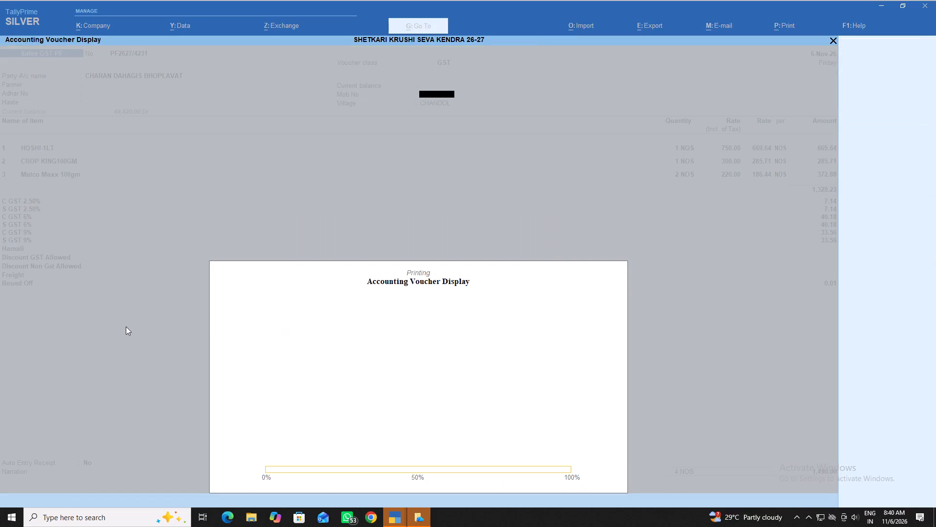
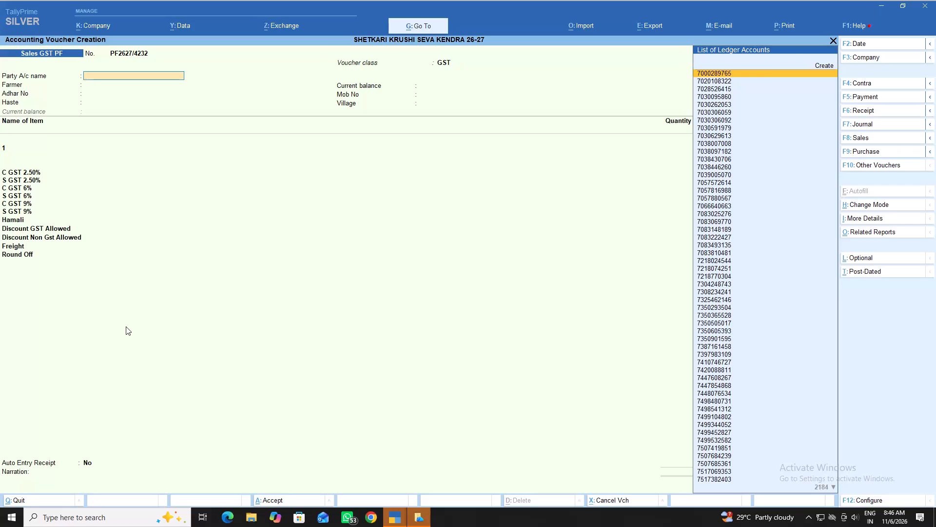
Select the Pasodi customer's Jaysing ledger as the party, leaving farmer, Adhar and Haste blank and keeping the mobile number and village.
{"action": "type", "text": "ja"}
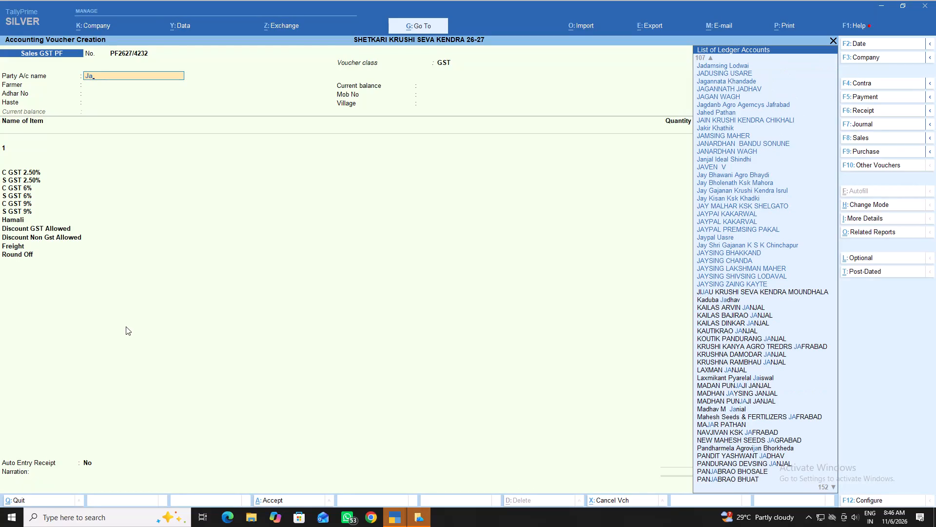
{"action": "key", "text": "Left"}
{"action": "key", "text": "Left"}
{"action": "key", "text": "Left"}
{"action": "key", "text": "Left"}
{"action": "key", "text": "Left"}
{"action": "key", "text": "Left"}
{"action": "key", "text": "Left"}
{"action": "key", "text": "Left"}
{"action": "key", "text": "Left"}
{"action": "key", "text": "Left"}
{"action": "key", "text": "Left"}
{"action": "key", "text": "Left"}
{"action": "key", "text": "Left"}
{"action": "key", "text": "Left"}
{"action": "key", "text": "Left"}
{"action": "key", "text": "Left"}
{"action": "key", "text": "Left"}
{"action": "key", "text": "Left"}
{"action": "key", "text": "Left"}
{"action": "key", "text": "Left"}
{"action": "key", "text": "Down"}
{"action": "key", "text": "Down"}
{"action": "key", "text": "Down"}
{"action": "key", "text": "Down"}
{"action": "key", "text": "Down"}
{"action": "key", "text": "Down"}
{"action": "key", "text": "Down"}
{"action": "key", "text": "Down"}
{"action": "key", "text": "Down"}
{"action": "key", "text": "Down"}
{"action": "key", "text": "Down"}
{"action": "key", "text": "Down"}
{"action": "key", "text": "Down"}
{"action": "key", "text": "Down"}
{"action": "key", "text": "Down"}
{"action": "key", "text": "Down"}
{"action": "key", "text": "Down"}
{"action": "key", "text": "Down"}
{"action": "key", "text": "Down"}
{"action": "key", "text": "Down"}
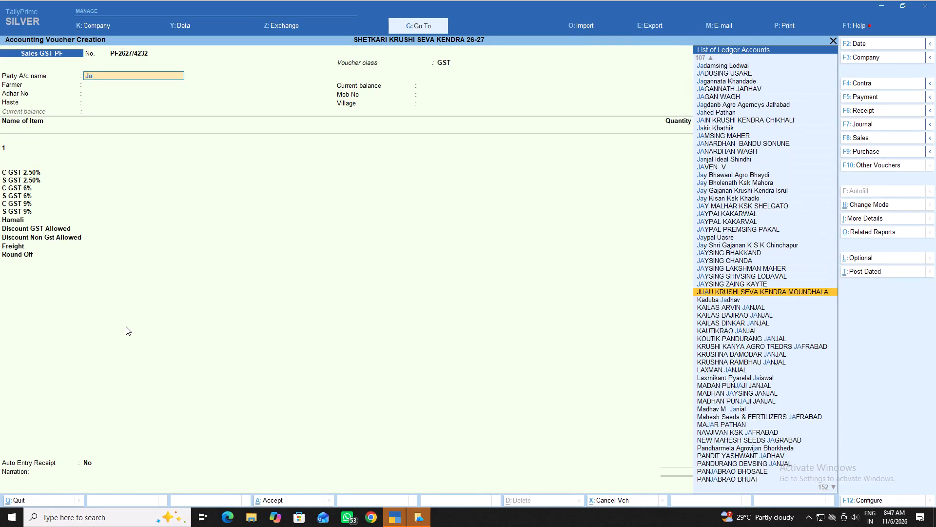
{"action": "key", "text": "Up"}
{"action": "key", "text": "Up"}
{"action": "key", "text": "Return"}
{"action": "key", "text": "Return"}
{"action": "key", "text": "Return"}
{"action": "key", "text": "Return"}
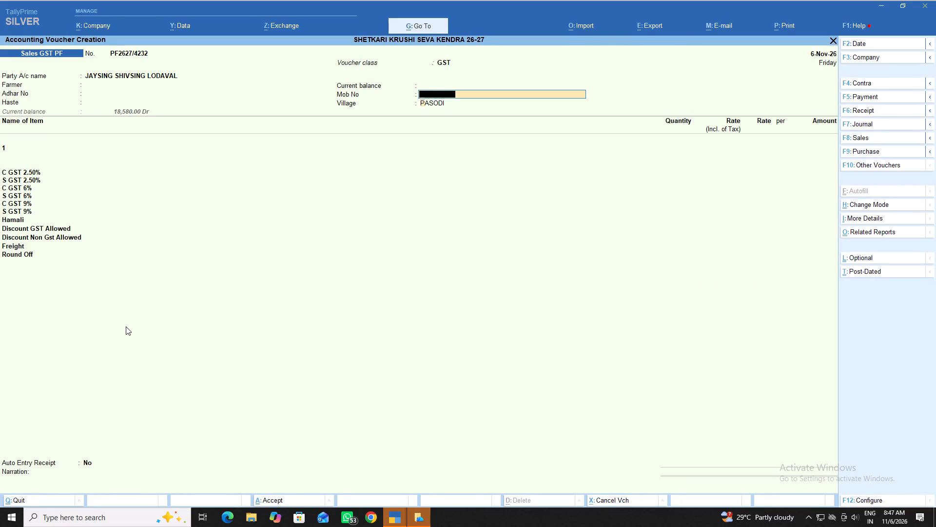
{"action": "key", "text": "Return"}
{"action": "key", "text": "Return"}
Add 2 NOS of DANITOL EC 500ML from batch VDTL608092 as the first item at a tax-inclusive rate of 470.
{"action": "key", "text": "BackSpace"}
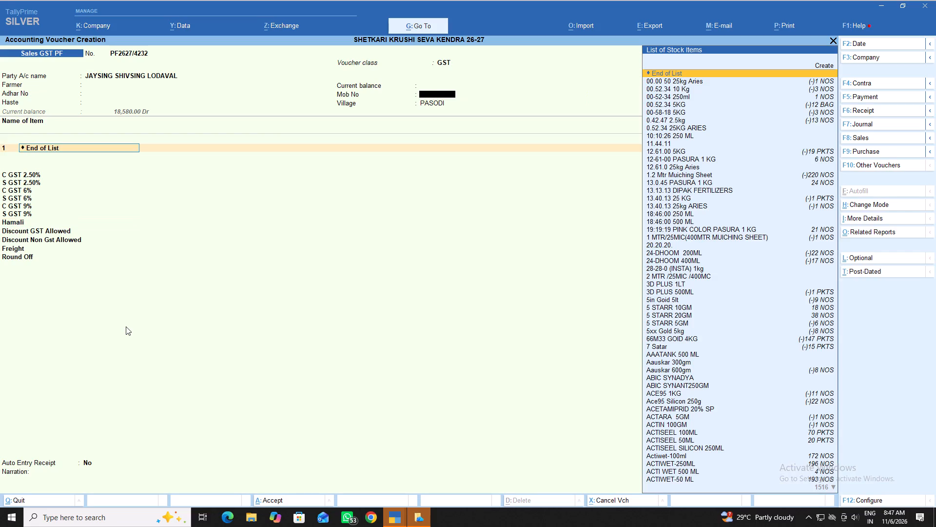
{"action": "type", "text": "da"}
{"action": "type", "text": "ni"}
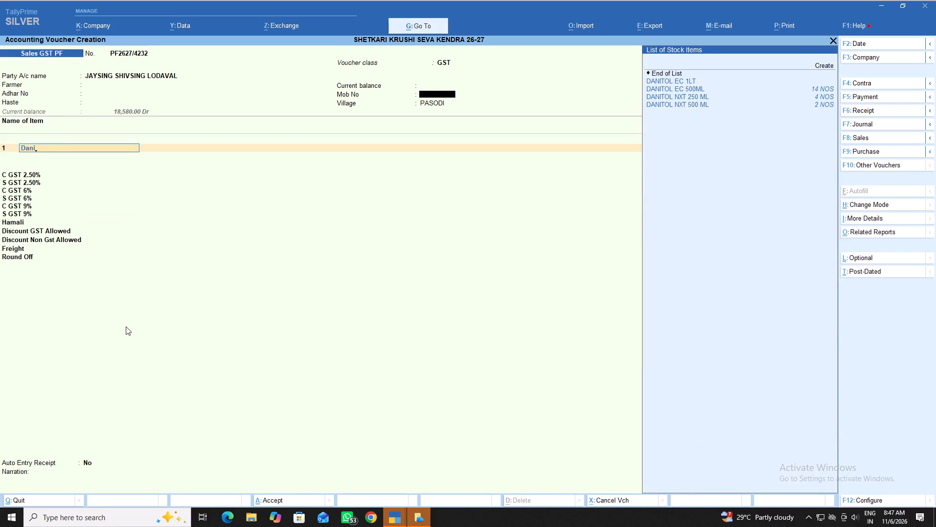
{"action": "key", "text": "Down"}
{"action": "key", "text": "Down"}
{"action": "key", "text": "Return"}
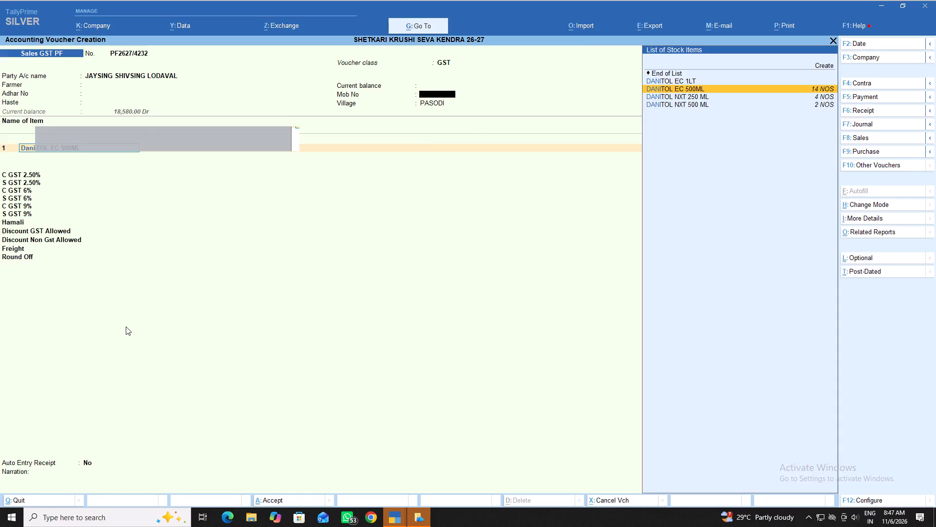
{"action": "key", "text": "Return"}
{"action": "key", "text": "2"}
{"action": "key", "text": "Return"}
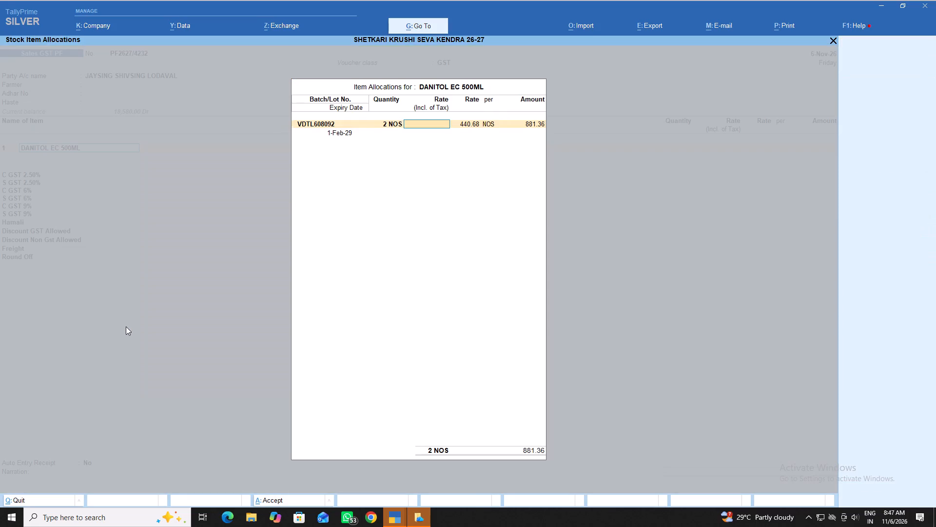
{"action": "type", "text": "470"}
{"action": "key", "text": "Return"}
{"action": "key", "text": "Return"}
{"action": "key", "text": "Return"}
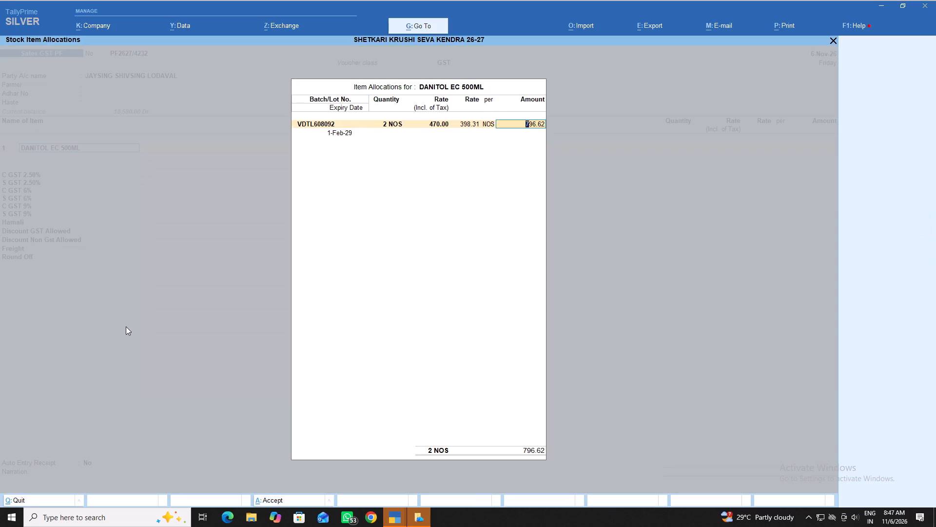
{"action": "key", "text": "Return"}
{"action": "key", "text": "Return"}
{"action": "key", "text": "Return"}
{"action": "key", "text": "Return"}
{"action": "key", "text": "Return"}
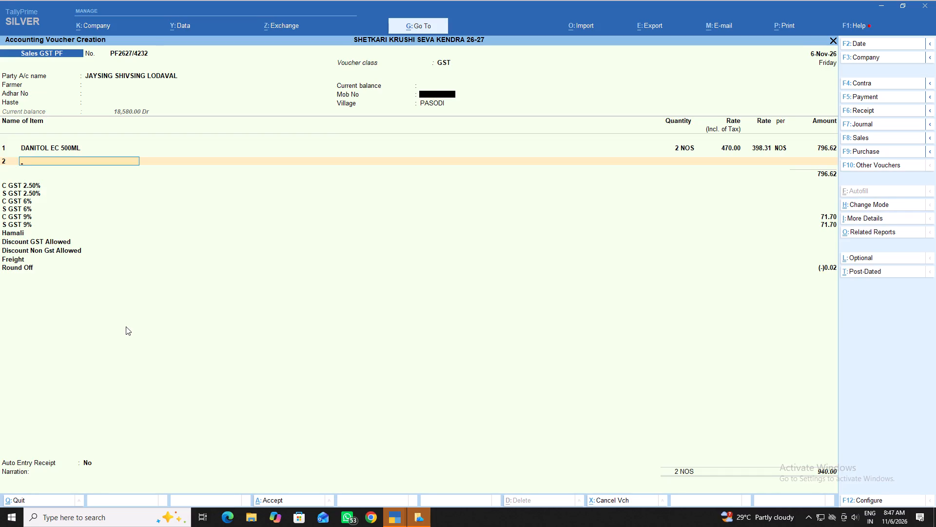
Add 1 NOS of CATCH FER F - 500 GM as the second item at a tax-inclusive rate of 550.
{"action": "type", "text": "ca"}
{"action": "key", "text": "Down"}
{"action": "key", "text": "Down"}
{"action": "key", "text": "Down"}
{"action": "key", "text": "Down"}
{"action": "key", "text": "Down"}
{"action": "key", "text": "Down"}
{"action": "key", "text": "Down"}
{"action": "key", "text": "Down"}
{"action": "key", "text": "Down"}
{"action": "key", "text": "Down"}
{"action": "key", "text": "Down"}
{"action": "key", "text": "Down"}
{"action": "key", "text": "Down"}
{"action": "key", "text": "Down"}
{"action": "key", "text": "Down"}
{"action": "key", "text": "Down"}
{"action": "key", "text": "Down"}
{"action": "key", "text": "Down"}
{"action": "key", "text": "Down"}
{"action": "key", "text": "Down"}
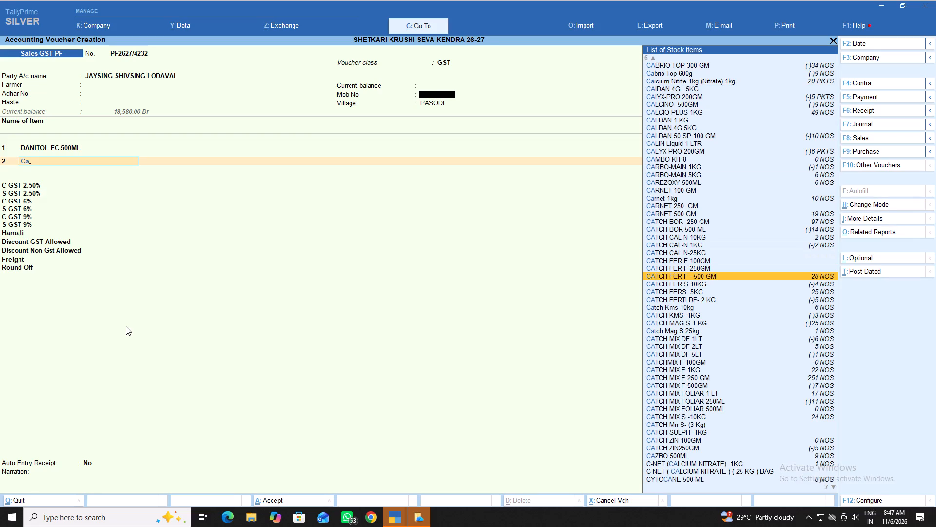
{"action": "key", "text": "Up"}
{"action": "key", "text": "Up"}
{"action": "key", "text": "Up"}
{"action": "key", "text": "Up"}
{"action": "key", "text": "Up"}
{"action": "key", "text": "Up"}
{"action": "key", "text": "Up"}
{"action": "key", "text": "Up"}
{"action": "key", "text": "Up"}
{"action": "key", "text": "Up"}
{"action": "key", "text": "Up"}
{"action": "key", "text": "Up"}
{"action": "key", "text": "Up"}
{"action": "key", "text": "Up"}
{"action": "key", "text": "Up"}
{"action": "key", "text": "Up"}
{"action": "key", "text": "Up"}
{"action": "key", "text": "Up"}
{"action": "key", "text": "Up"}
{"action": "key", "text": "Up"}
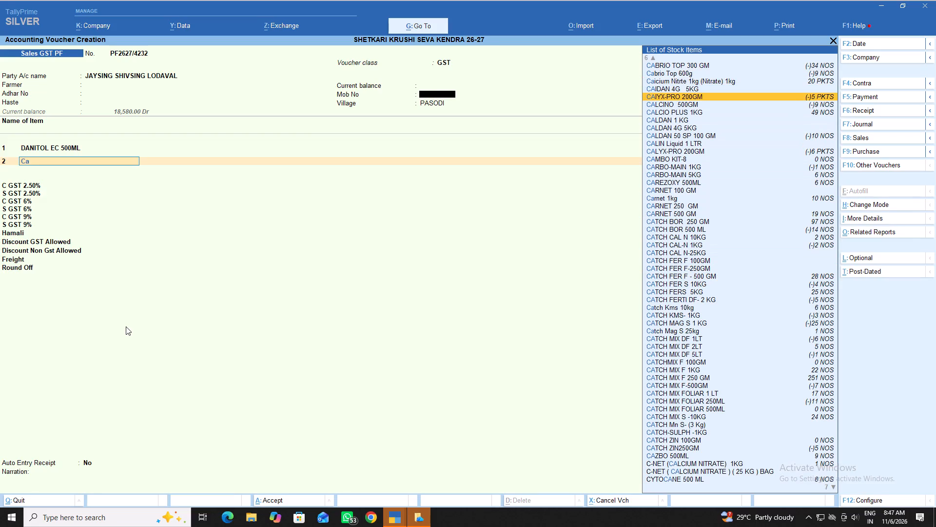
{"action": "key", "text": "Down"}
{"action": "key", "text": "Down"}
{"action": "key", "text": "Down"}
{"action": "key", "text": "Down"}
{"action": "key", "text": "Down"}
{"action": "key", "text": "Down"}
{"action": "key", "text": "Down"}
{"action": "key", "text": "Down"}
{"action": "key", "text": "Down"}
{"action": "key", "text": "Down"}
{"action": "key", "text": "Down"}
{"action": "key", "text": "Down"}
{"action": "key", "text": "Down"}
{"action": "key", "text": "Down"}
{"action": "key", "text": "Down"}
{"action": "key", "text": "Down"}
{"action": "key", "text": "Down"}
{"action": "key", "text": "Down"}
{"action": "key", "text": "Down"}
{"action": "key", "text": "Down"}
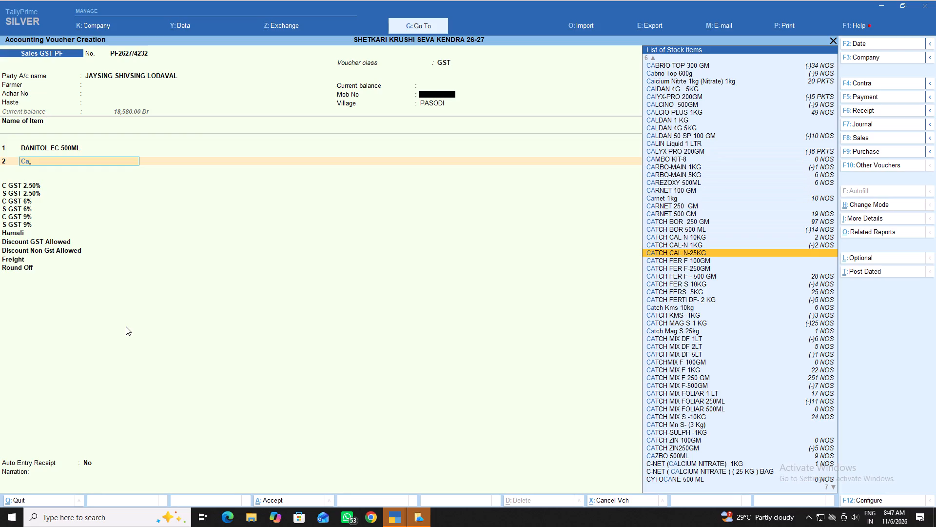
{"action": "key", "text": "Down"}
{"action": "key", "text": "Down"}
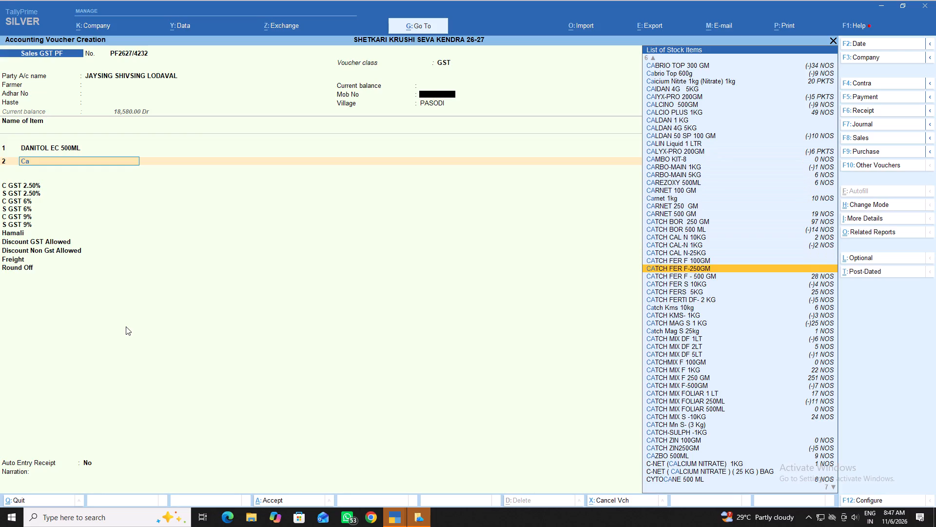
{"action": "key", "text": "Down"}
{"action": "key", "text": "Return"}
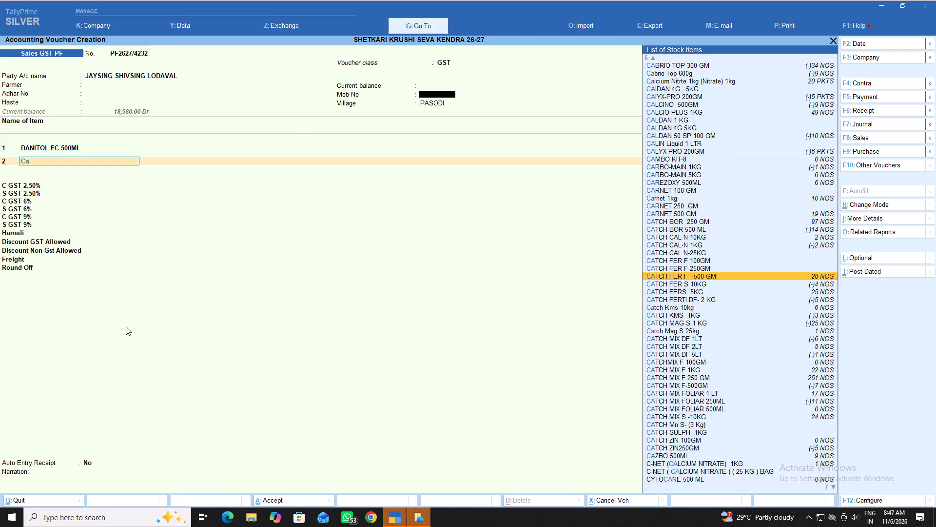
{"action": "key", "text": "Return"}
{"action": "key", "text": "1"}
{"action": "key", "text": "Return"}
{"action": "type", "text": "550"}
{"action": "key", "text": "Return"}
{"action": "key", "text": "Return"}
{"action": "key", "text": "Return"}
{"action": "key", "text": "Return"}
{"action": "key", "text": "Return"}
{"action": "key", "text": "Return"}
{"action": "key", "text": "Return"}
{"action": "key", "text": "Return"}
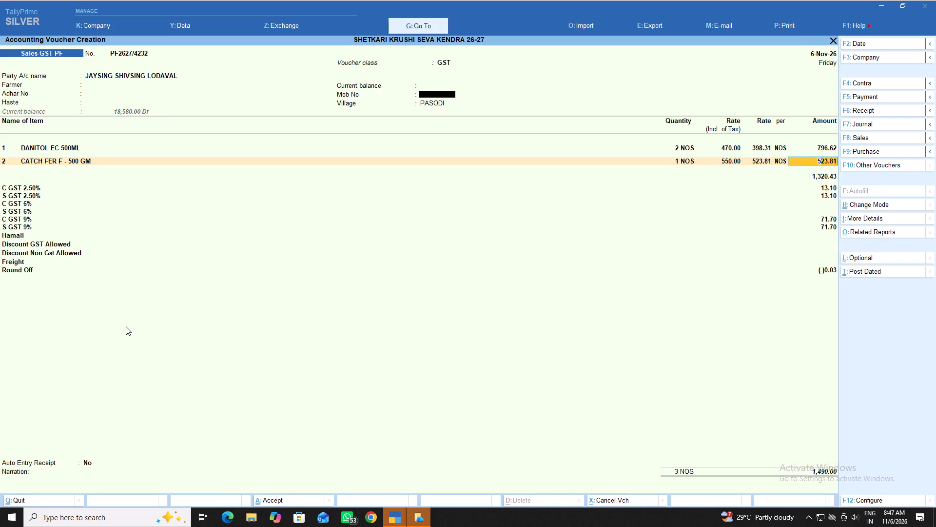
Add 1 NOS of Actiwet-100ml from batch AE/44/2024 as the third item at a tax-inclusive rate of 150.
{"action": "type", "text": "ac"}
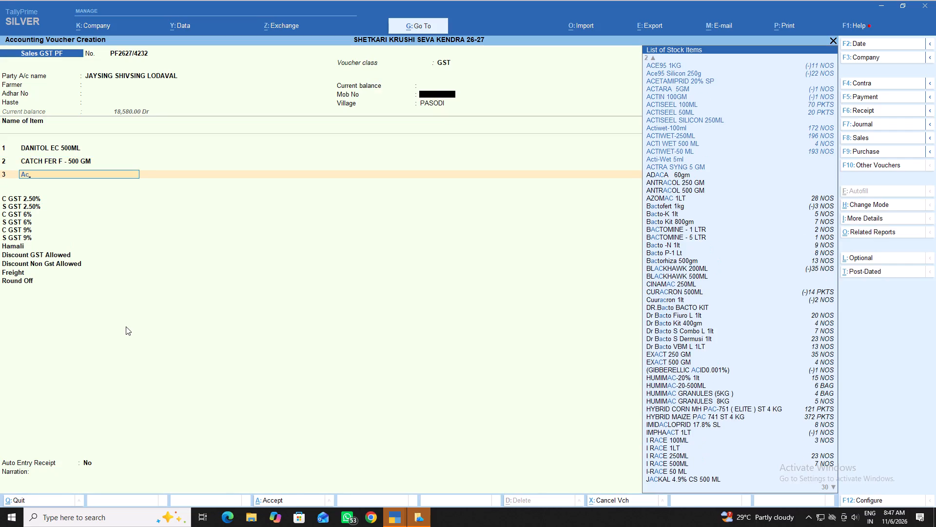
{"action": "key", "text": "Down"}
{"action": "key", "text": "Down"}
{"action": "key", "text": "Down"}
{"action": "key", "text": "Down"}
{"action": "key", "text": "Down"}
{"action": "key", "text": "Down"}
{"action": "key", "text": "Down"}
{"action": "key", "text": "Down"}
{"action": "key", "text": "Down"}
{"action": "key", "text": "Return"}
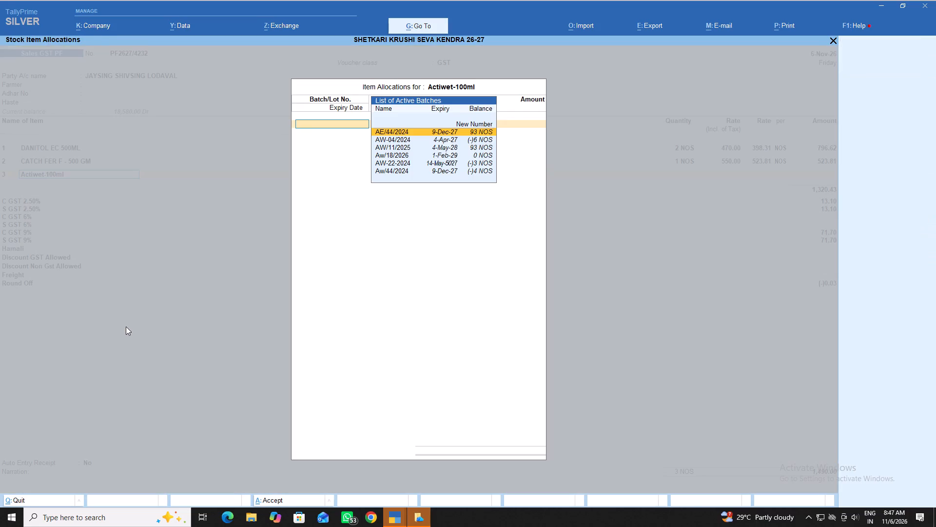
{"action": "key", "text": "Return"}
{"action": "key", "text": "1"}
{"action": "key", "text": "Return"}
{"action": "type", "text": "150"}
{"action": "key", "text": "Return"}
{"action": "key", "text": "Return"}
{"action": "key", "text": "Return"}
{"action": "key", "text": "Return"}
{"action": "key", "text": "Return"}
{"action": "key", "text": "Return"}
{"action": "key", "text": "Return"}
{"action": "key", "text": "Return"}
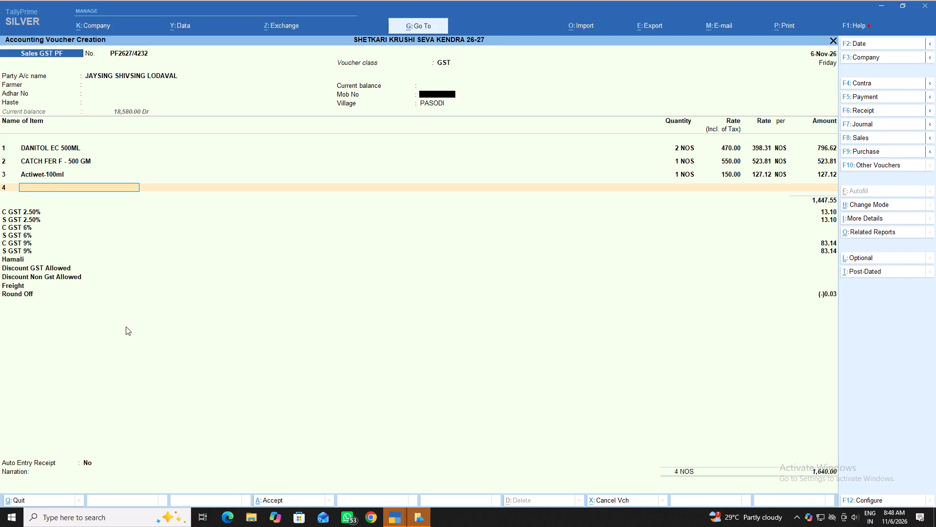
Add 1 NOS of ZINC BRO 250GGM from batch N-222/235 as the fourth item at a tax-inclusive rate of 240.
{"action": "type", "text": "zin"}
{"action": "key", "text": "Down"}
{"action": "key", "text": "Down"}
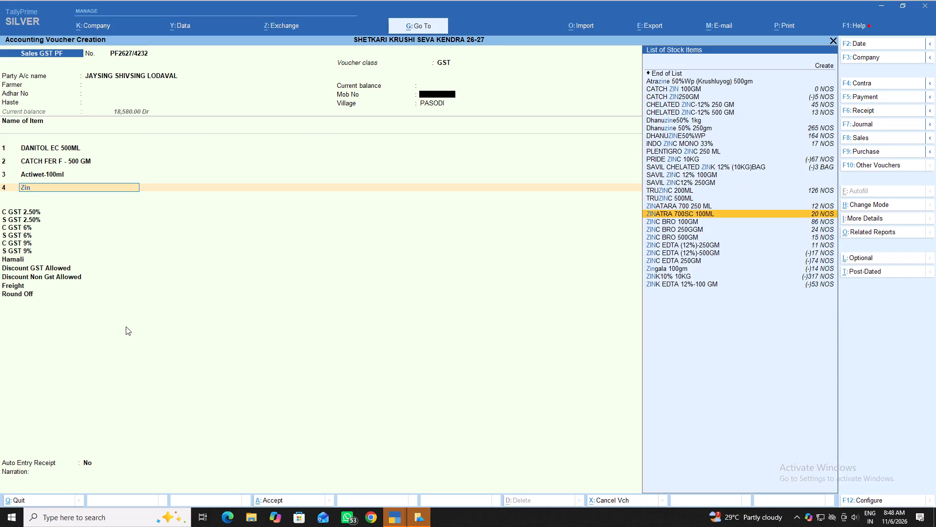
{"action": "key", "text": "Down"}
{"action": "key", "text": "Down"}
{"action": "key", "text": "Return"}
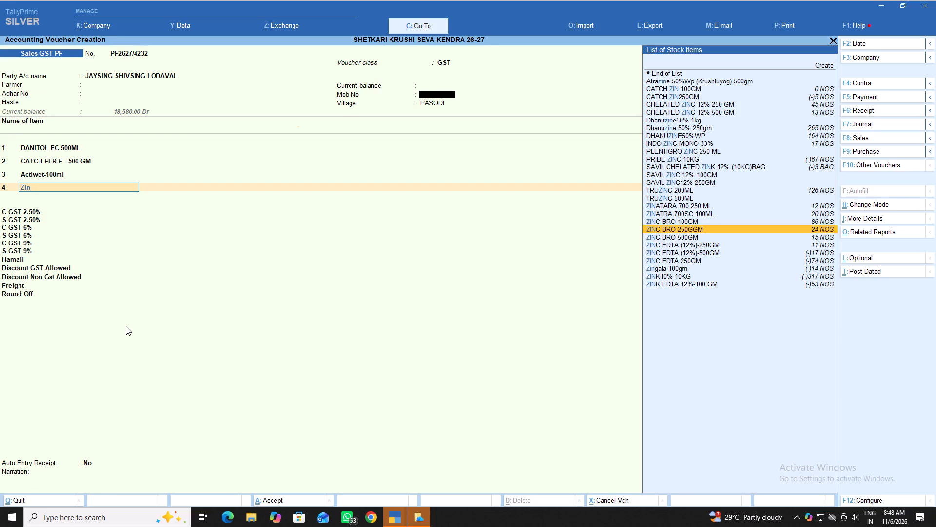
{"action": "key", "text": "Return"}
{"action": "key", "text": "1"}
{"action": "key", "text": "Return"}
{"action": "key", "text": "2"}
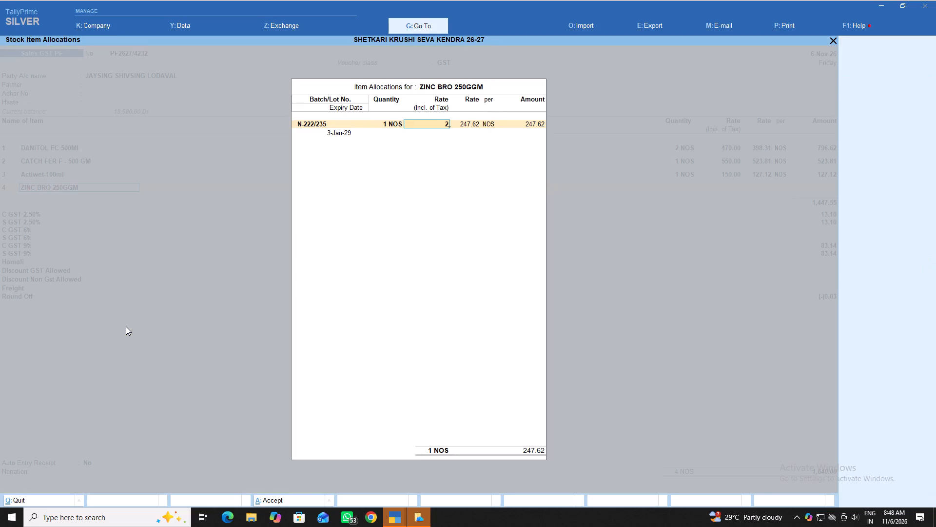
{"action": "type", "text": "40"}
{"action": "key", "text": "Return"}
{"action": "key", "text": "Return"}
{"action": "key", "text": "Return"}
{"action": "key", "text": "Return"}
{"action": "key", "text": "Return"}
{"action": "key", "text": "Return"}
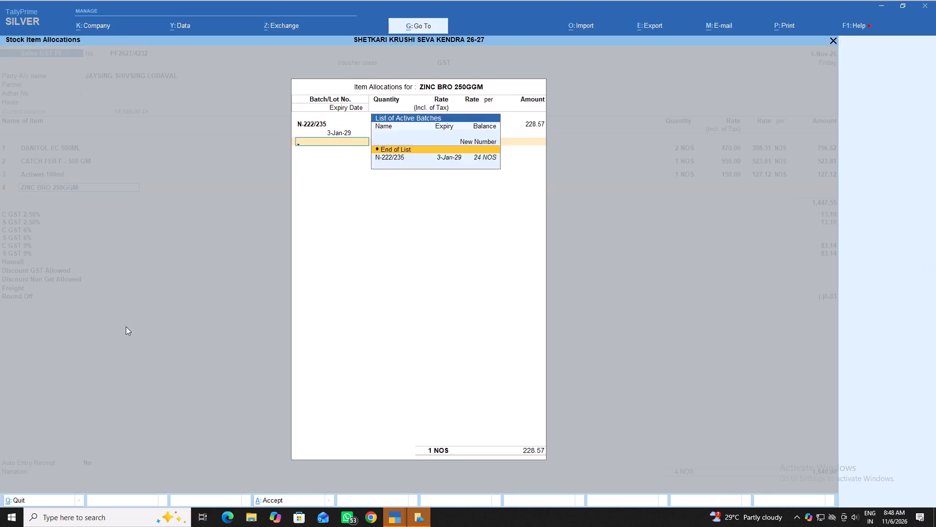
{"action": "key", "text": "Return"}
{"action": "key", "text": "Return"}
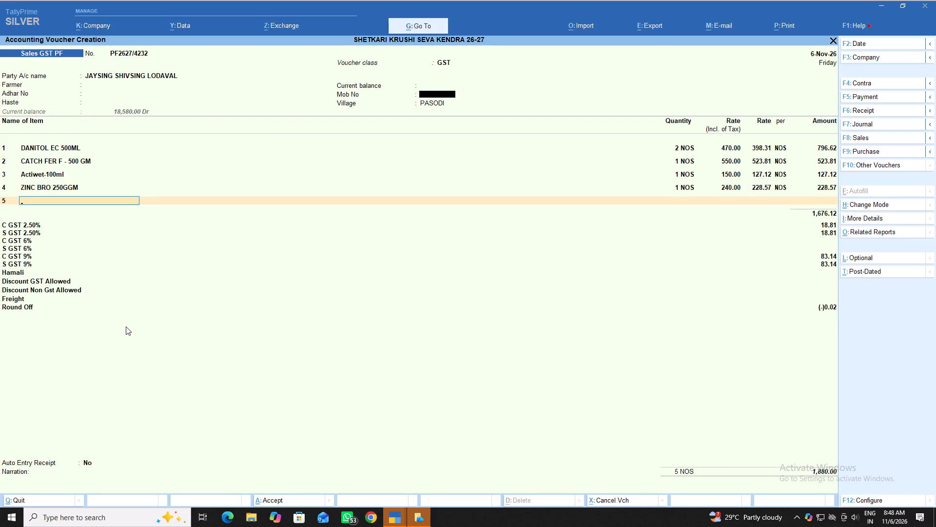
Add 1 NOS of KML 500GM from batch 3105 as the fifth item at a tax-inclusive rate of 380.
{"action": "key", "text": "k"}
{"action": "key", "text": "m"}
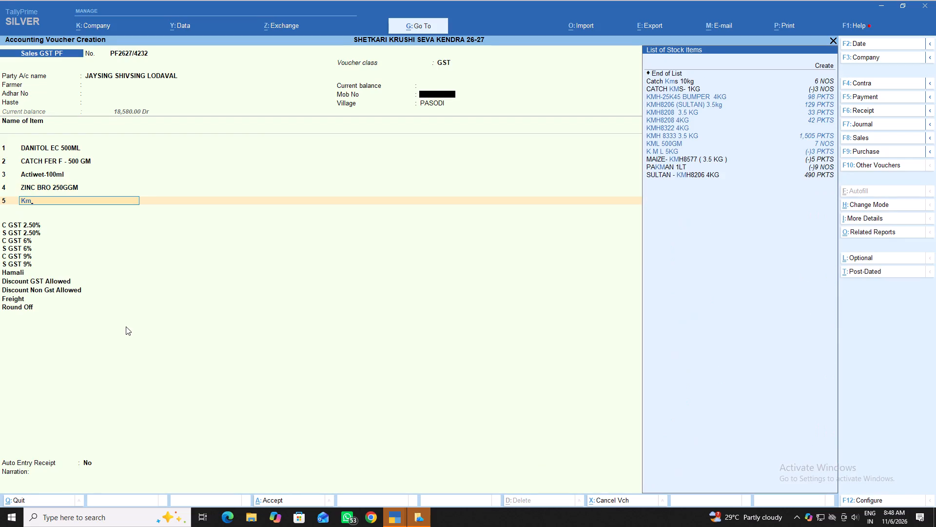
{"action": "key", "text": "s"}
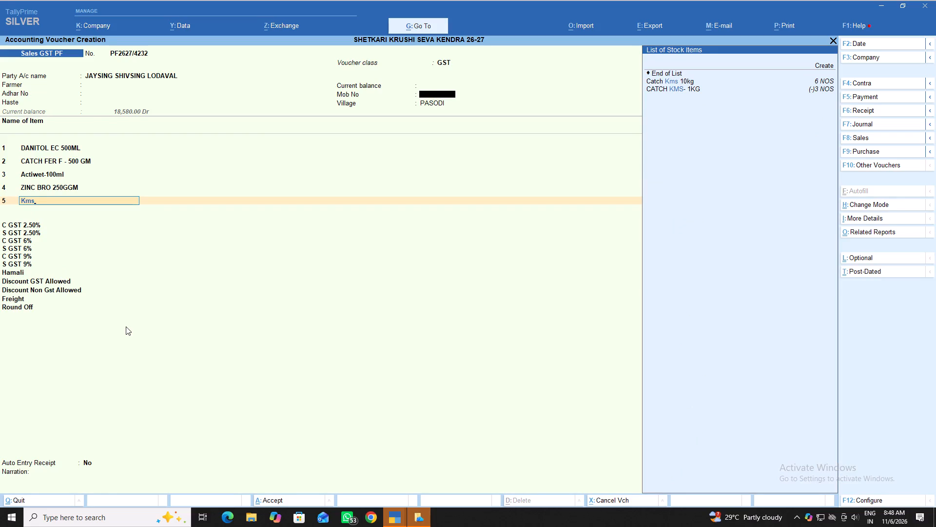
{"action": "key", "text": "Down"}
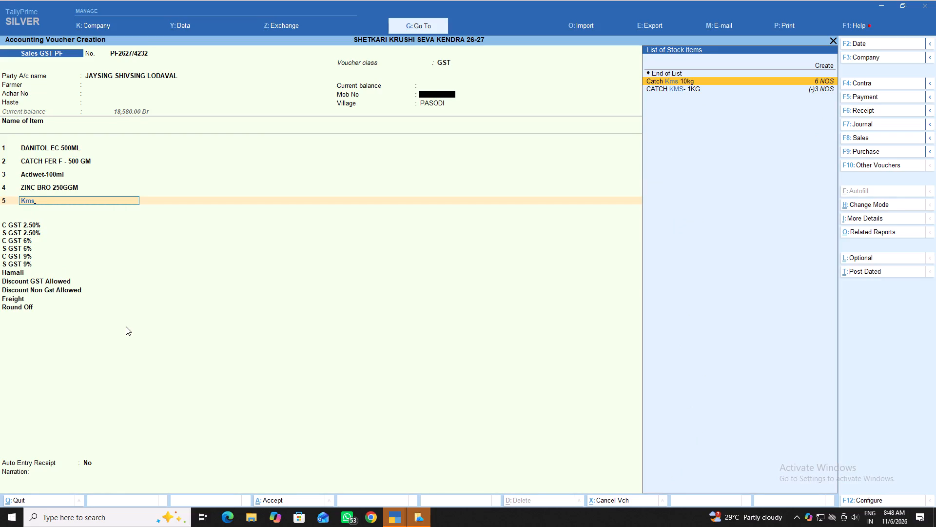
{"action": "key", "text": "BackSpace"}
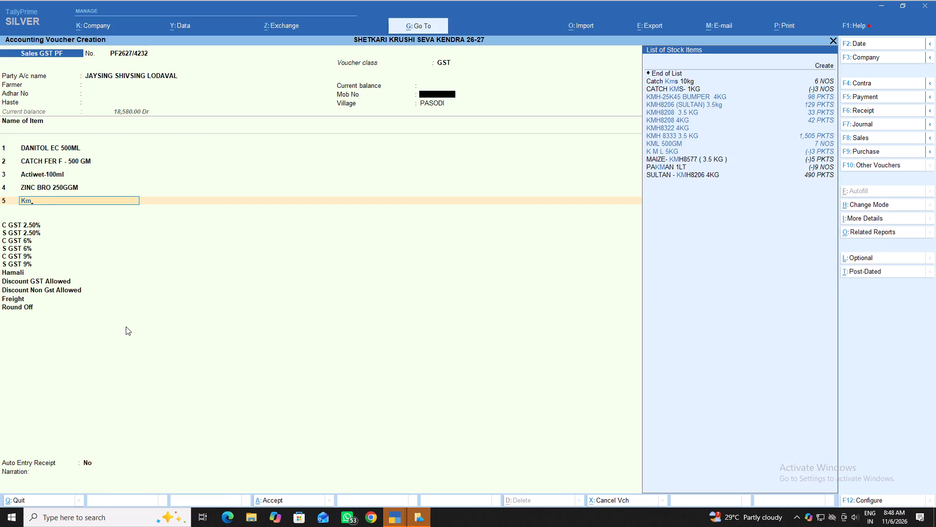
{"action": "key", "text": "Down"}
{"action": "key", "text": "Down"}
{"action": "key", "text": "Down"}
{"action": "key", "text": "Down"}
{"action": "key", "text": "Down"}
{"action": "key", "text": "Down"}
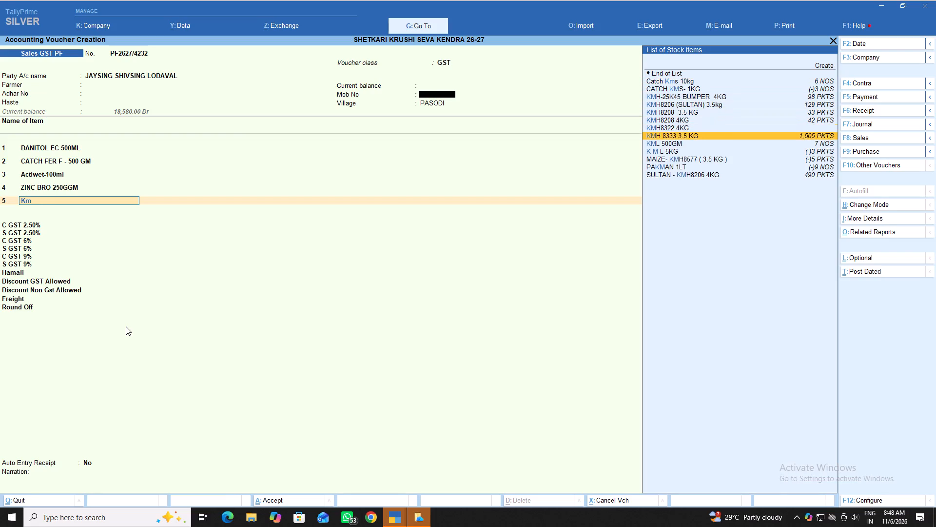
{"action": "key", "text": "Down"}
{"action": "key", "text": "Down"}
{"action": "key", "text": "Up"}
{"action": "key", "text": "Return"}
{"action": "key", "text": "Return"}
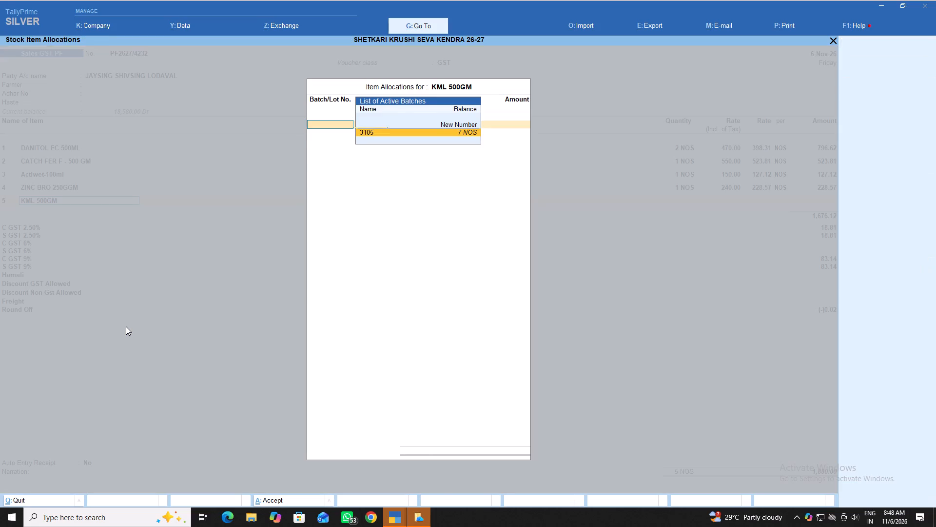
{"action": "key", "text": "1"}
{"action": "key", "text": "Return"}
{"action": "type", "text": "380"}
{"action": "key", "text": "Return"}
{"action": "key", "text": "Return"}
{"action": "key", "text": "Return"}
{"action": "key", "text": "Return"}
{"action": "key", "text": "Return"}
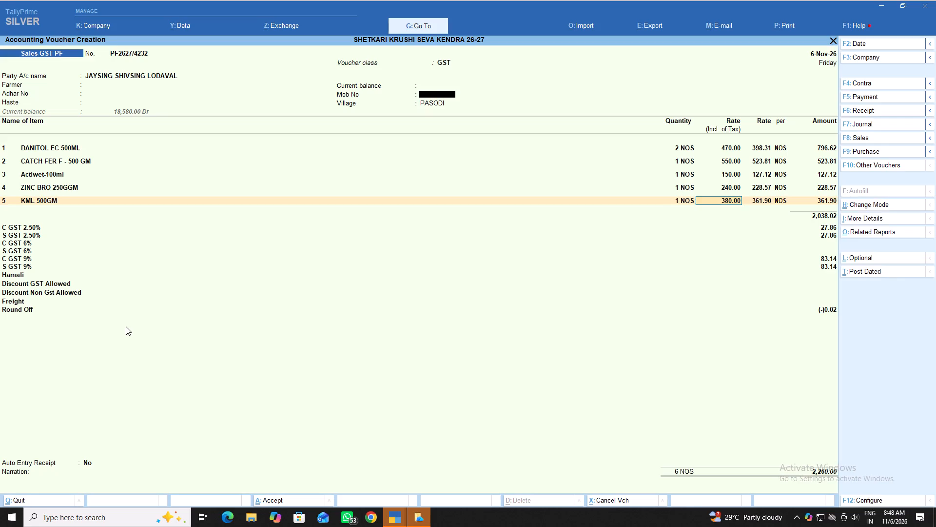
{"action": "key", "text": "Return"}
{"action": "key", "text": "Return"}
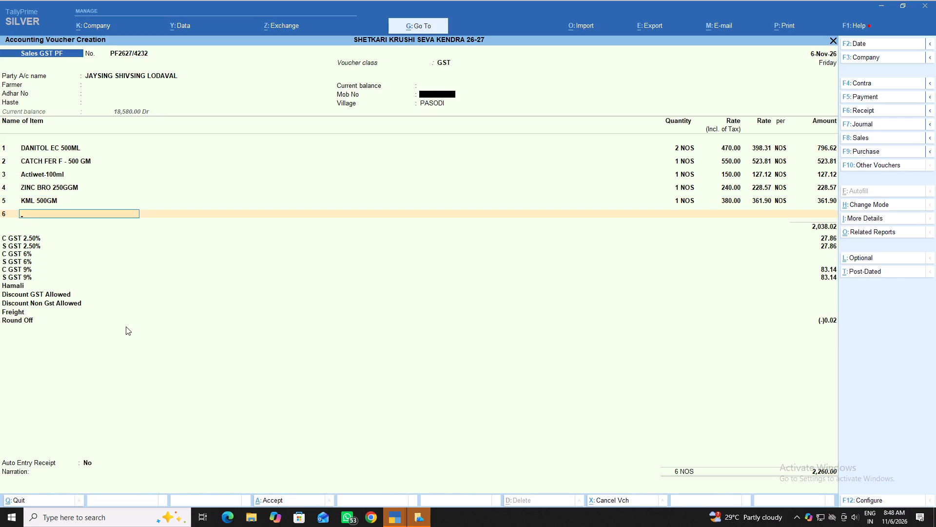
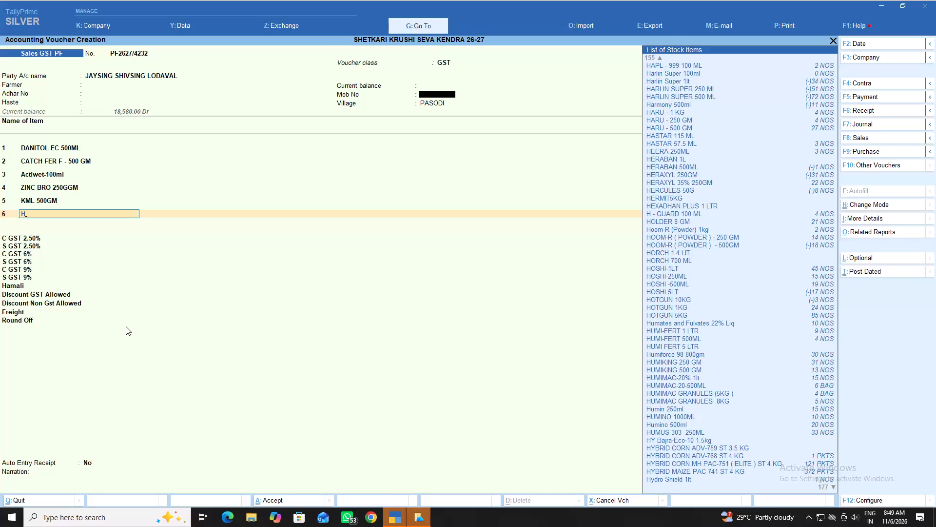
{"action": "type", "text": "umi"}
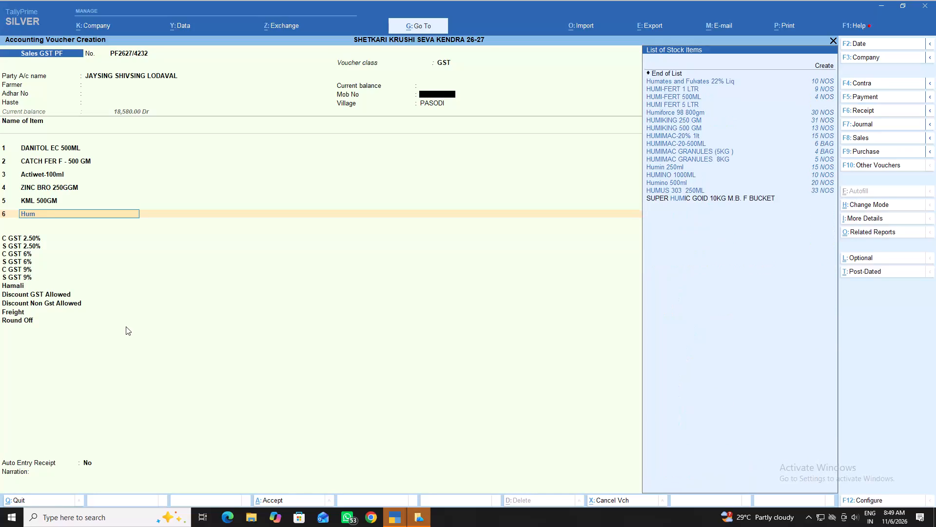
{"action": "key", "text": "Down"}
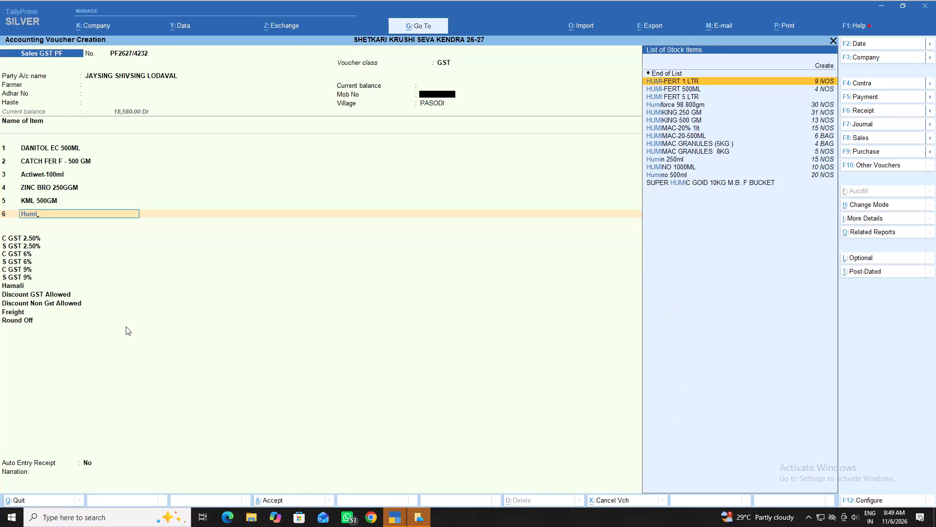
{"action": "key", "text": "Down"}
{"action": "key", "text": "Down"}
{"action": "key", "text": "Down"}
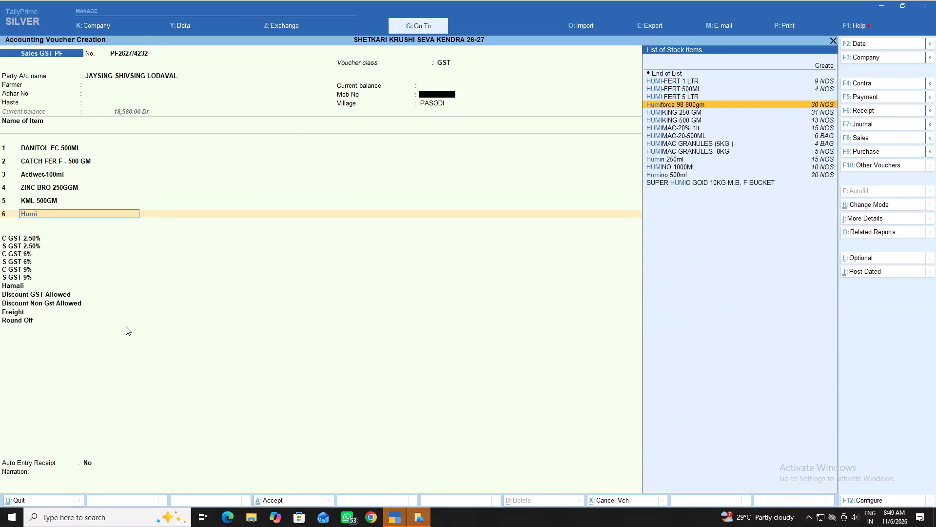
{"action": "key", "text": "Return"}
{"action": "key", "text": "Down"}
{"action": "key", "text": "Return"}
{"action": "key", "text": "1"}
{"action": "key", "text": "Return"}
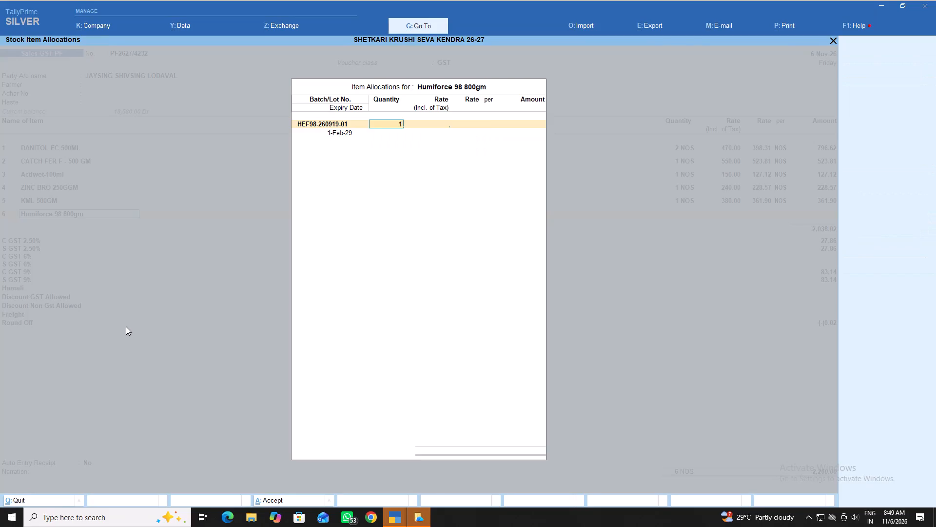
{"action": "type", "text": "700"}
{"action": "key", "text": "Return"}
{"action": "key", "text": "Return"}
{"action": "key", "text": "Return"}
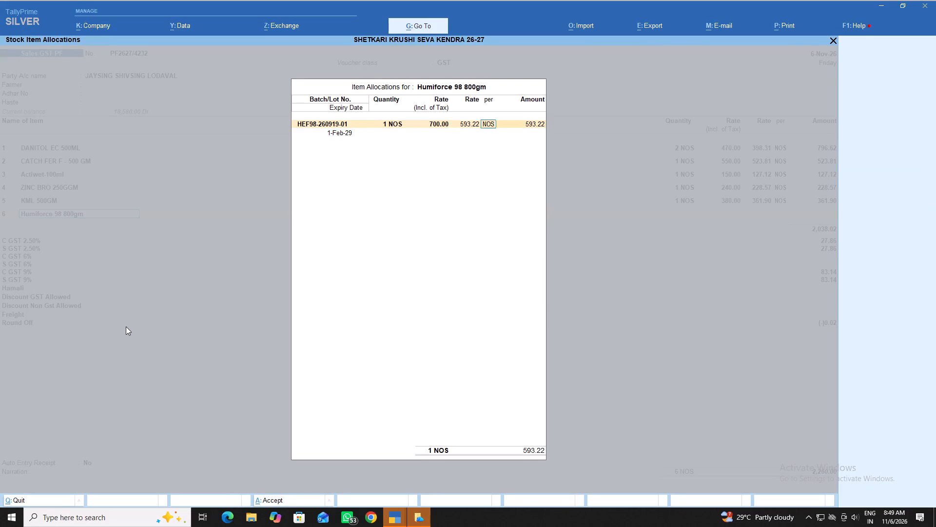
{"action": "key", "text": "Return"}
{"action": "key", "text": "Return"}
{"action": "key", "text": "Return"}
{"action": "key", "text": "Return"}
{"action": "key", "text": "Return"}
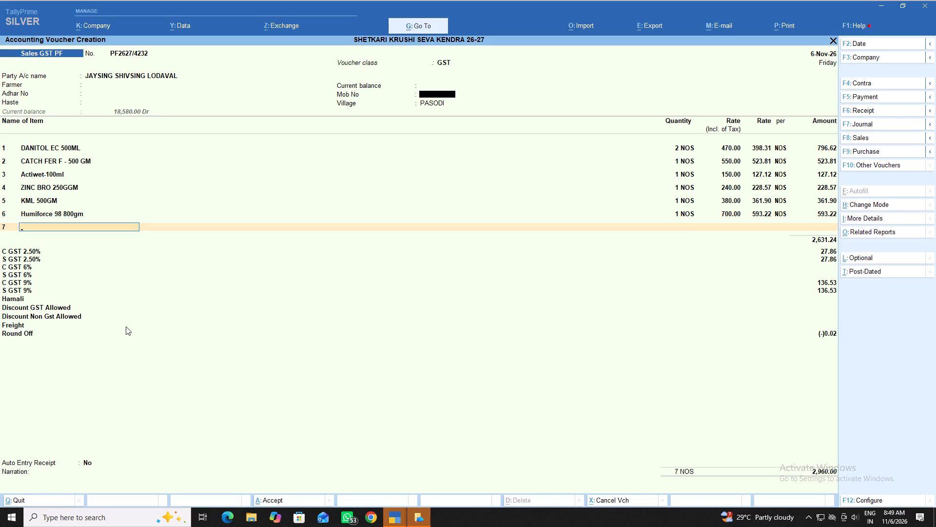
Add 1 NOS of ALAIGATOR 250 ML from batch 11. as the seventh item at a tax-inclusive rate of 1170 and end the item list.
{"action": "key", "text": "a"}
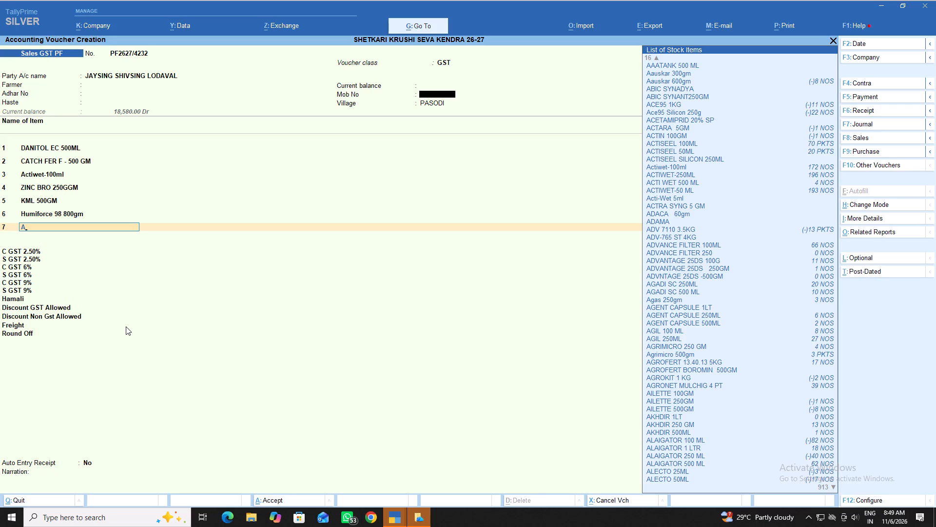
{"action": "key", "text": "l"}
{"action": "key", "text": "Down"}
{"action": "key", "text": "Down"}
{"action": "key", "text": "Down"}
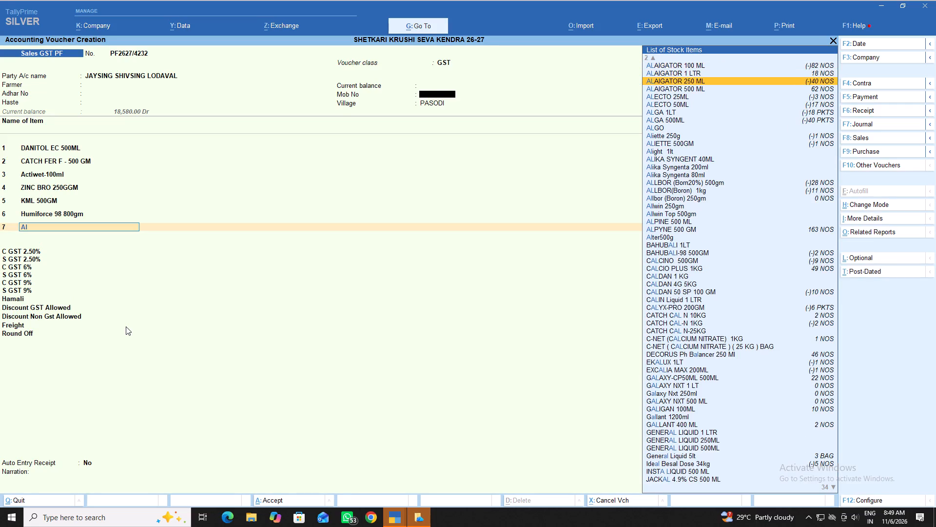
{"action": "key", "text": "Return"}
{"action": "key", "text": "Return"}
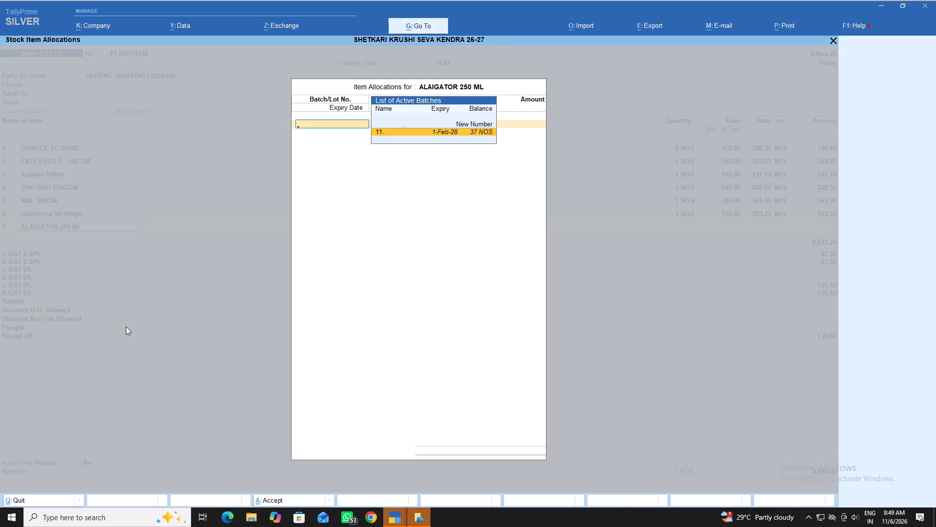
{"action": "key", "text": "1"}
{"action": "key", "text": "Return"}
{"action": "type", "text": "1170"}
{"action": "key", "text": "Return"}
{"action": "key", "text": "Return"}
{"action": "key", "text": "Return"}
{"action": "key", "text": "Return"}
{"action": "key", "text": "Return"}
{"action": "key", "text": "Return"}
{"action": "key", "text": "Return"}
{"action": "key", "text": "Return"}
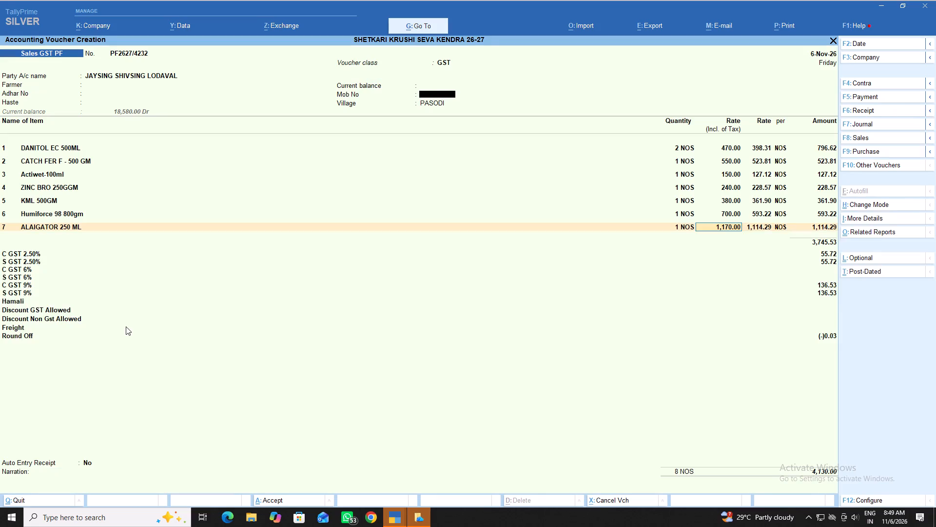
{"action": "key", "text": "Return"}
{"action": "key", "text": "Return"}
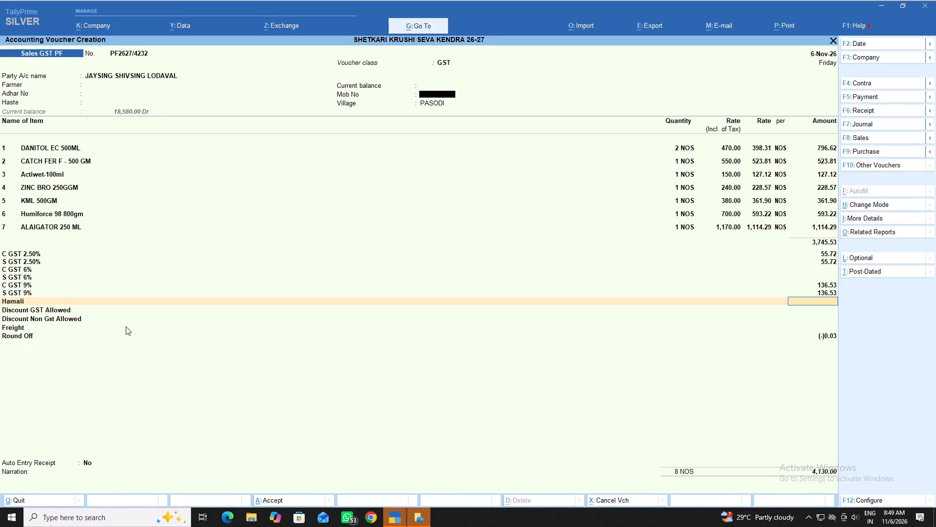
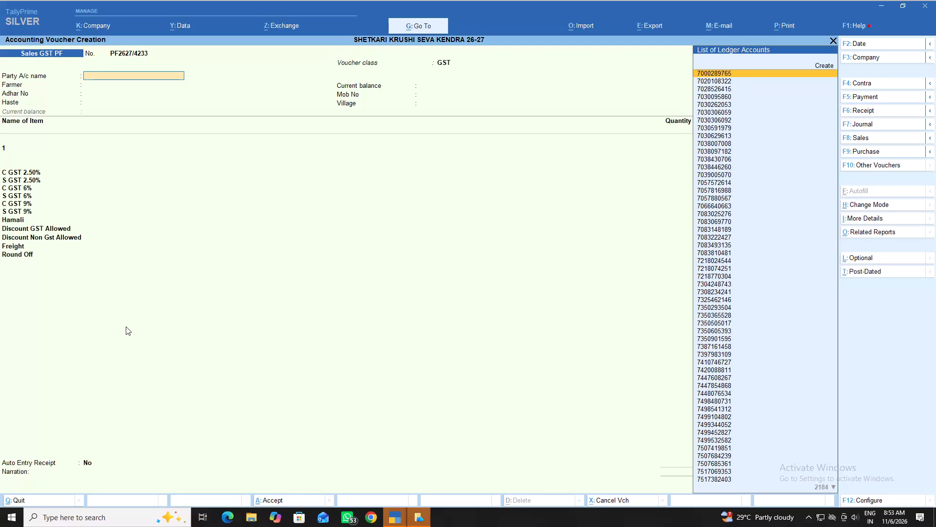
Set the Irala customer's ledger, found among the names beginning with Bh, as the party account and keep its default party details.
{"action": "type", "text": "bh"}
{"action": "key", "text": "Down"}
{"action": "key", "text": "Down"}
{"action": "key", "text": "Down"}
{"action": "key", "text": "Down"}
{"action": "key", "text": "Down"}
{"action": "key", "text": "Down"}
{"action": "key", "text": "Down"}
{"action": "key", "text": "Down"}
{"action": "key", "text": "Down"}
{"action": "key", "text": "Down"}
{"action": "key", "text": "Down"}
{"action": "key", "text": "Down"}
{"action": "key", "text": "Down"}
{"action": "key", "text": "Down"}
{"action": "key", "text": "Down"}
{"action": "key", "text": "Down"}
{"action": "key", "text": "Down"}
{"action": "key", "text": "Down"}
{"action": "key", "text": "Down"}
{"action": "key", "text": "Down"}
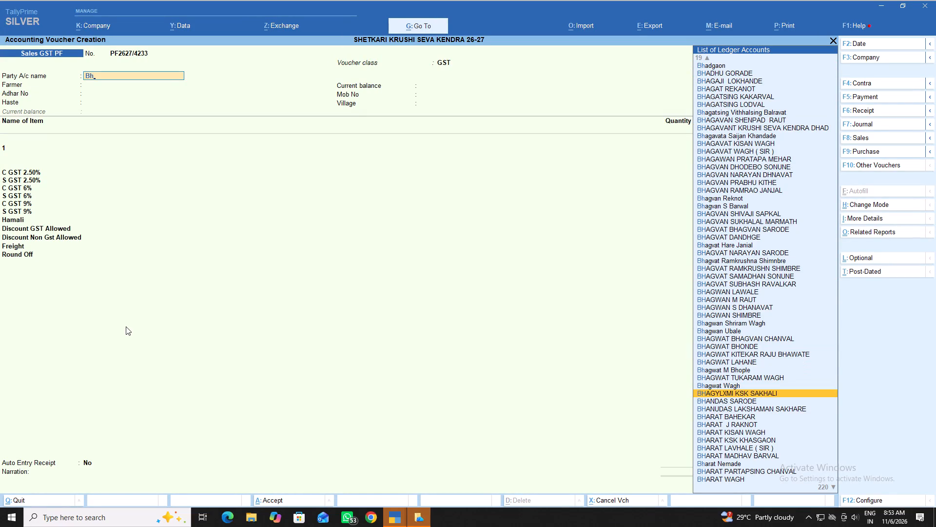
{"action": "key", "text": "Down"}
{"action": "key", "text": "Down"}
{"action": "key", "text": "Down"}
{"action": "key", "text": "Down"}
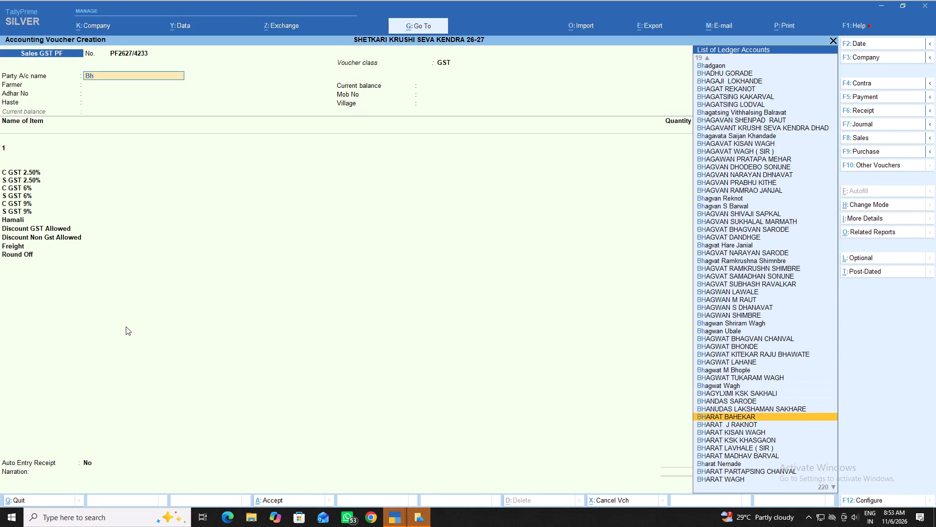
{"action": "key", "text": "Down"}
{"action": "key", "text": "Up"}
{"action": "key", "text": "Up"}
{"action": "key", "text": "Up"}
{"action": "key", "text": "Up"}
{"action": "key", "text": "Up"}
{"action": "key", "text": "Up"}
{"action": "key", "text": "Up"}
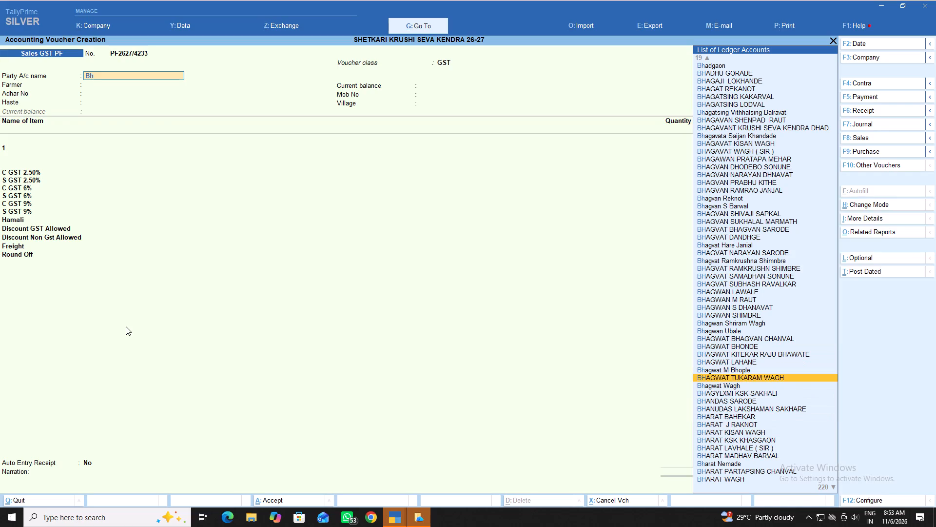
{"action": "key", "text": "Up"}
{"action": "key", "text": "Up"}
{"action": "key", "text": "Up"}
{"action": "key", "text": "Up"}
{"action": "key", "text": "Up"}
{"action": "key", "text": "Up"}
{"action": "key", "text": "Up"}
{"action": "key", "text": "Up"}
{"action": "key", "text": "Up"}
{"action": "key", "text": "Up"}
{"action": "key", "text": "Up"}
{"action": "key", "text": "Up"}
{"action": "key", "text": "Up"}
{"action": "key", "text": "Up"}
{"action": "key", "text": "Up"}
{"action": "key", "text": "Up"}
{"action": "key", "text": "Up"}
{"action": "key", "text": "Up"}
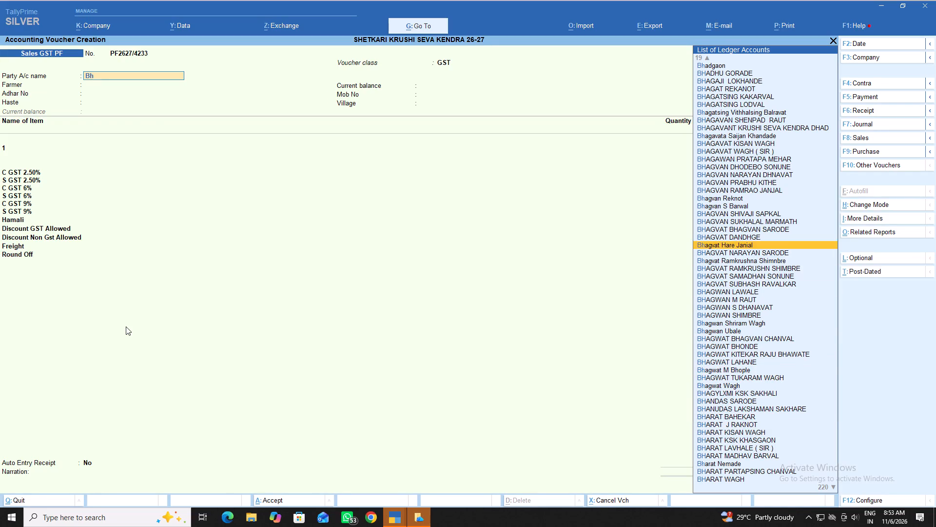
{"action": "key", "text": "Up"}
{"action": "key", "text": "Return"}
{"action": "key", "text": "Return"}
{"action": "key", "text": "Return"}
{"action": "key", "text": "Return"}
{"action": "key", "text": "Return"}
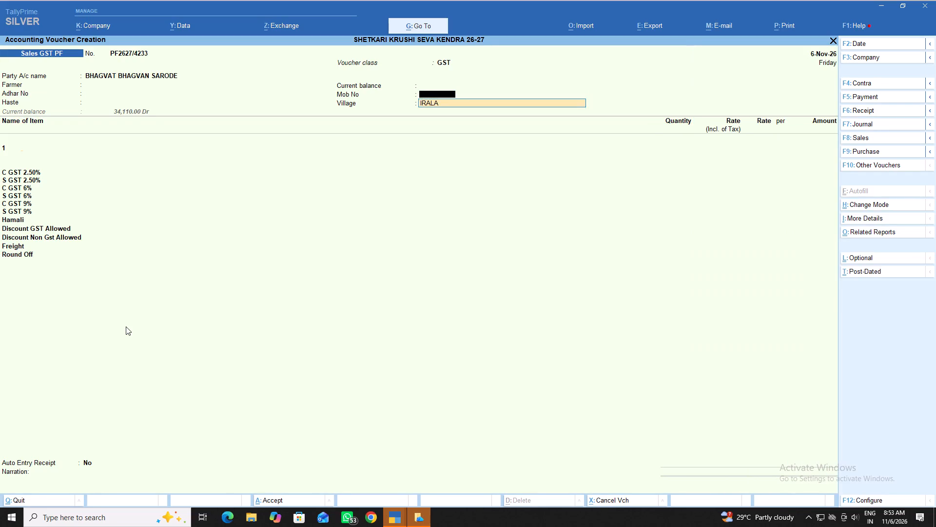
Add 1 NOS of SANVARDHAN KIT 5 LTR from batch 11 as the first item, tax-inclusive rate 1450, expiry date 1.2.2029.
{"action": "type", "text": "san"}
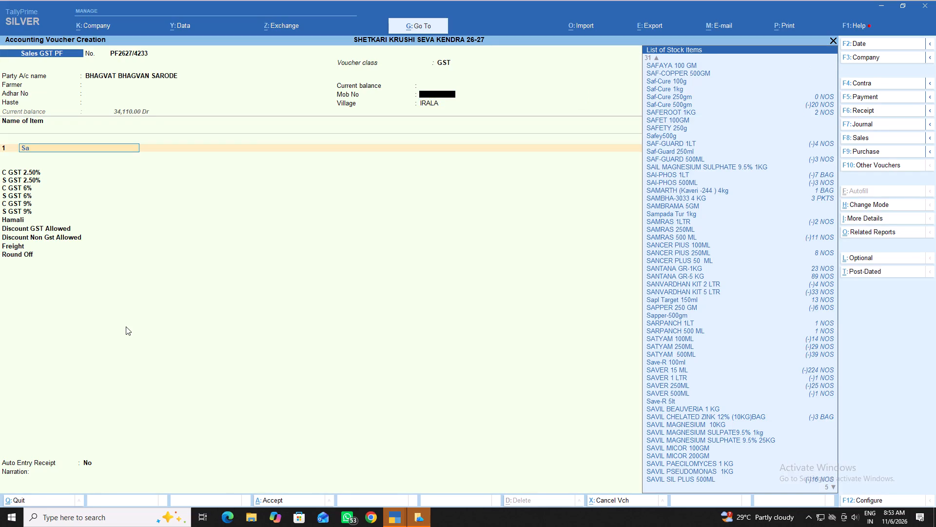
{"action": "key", "text": "Down"}
{"action": "key", "text": "Down"}
{"action": "key", "text": "Down"}
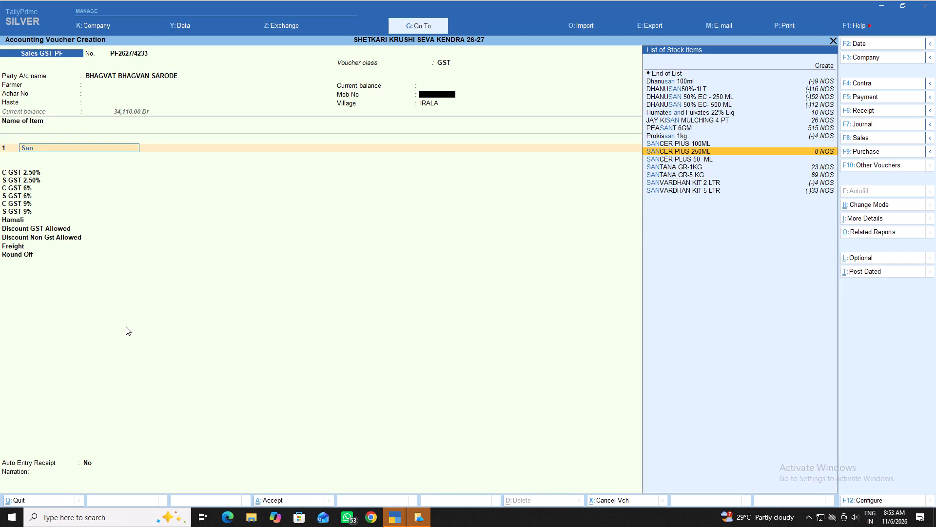
{"action": "key", "text": "Down"}
{"action": "key", "text": "Down"}
{"action": "key", "text": "Down"}
{"action": "key", "text": "Down"}
{"action": "key", "text": "Return"}
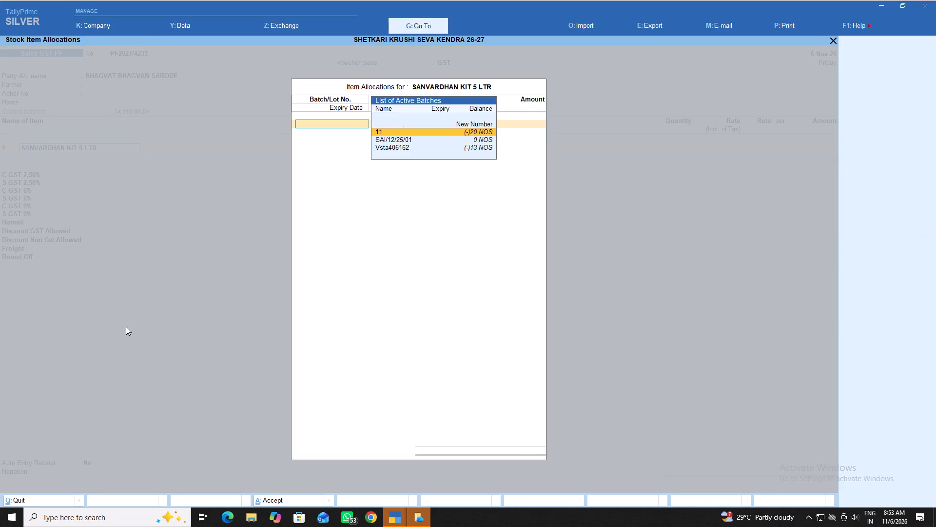
{"action": "key", "text": "Return"}
{"action": "key", "text": "1"}
{"action": "key", "text": "Return"}
{"action": "key", "text": "Return"}
{"action": "type", "text": "1450"}
{"action": "key", "text": "Return"}
{"action": "key", "text": "Return"}
{"action": "key", "text": "Return"}
{"action": "key", "text": "Return"}
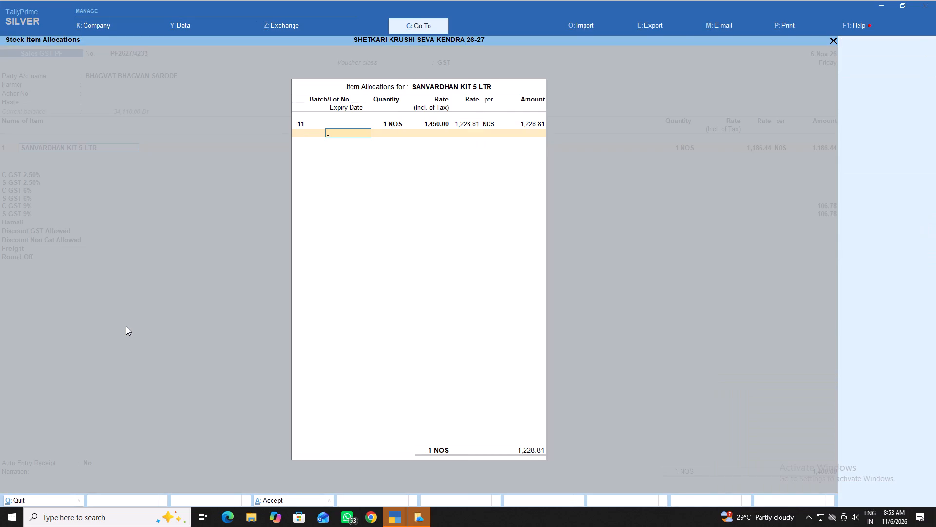
{"action": "type", "text": "1.2.2029"}
{"action": "key", "text": "Return"}
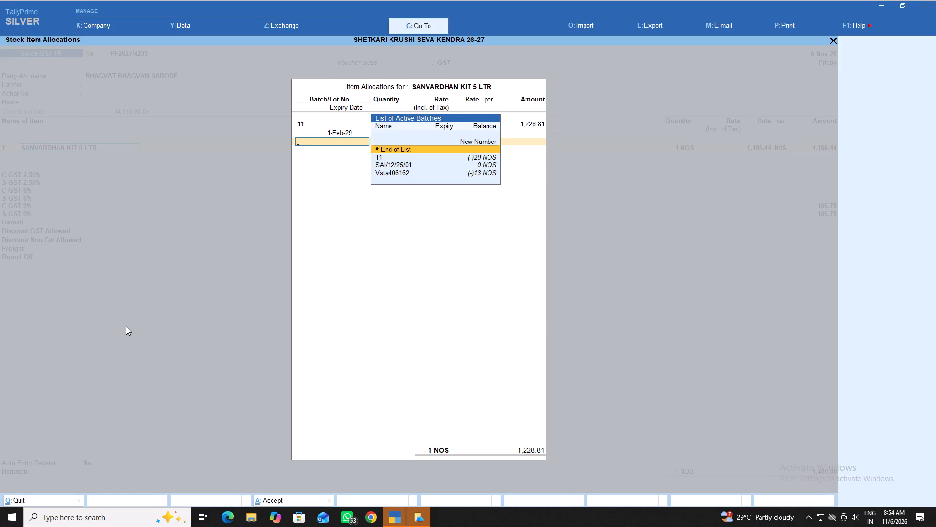
{"action": "key", "text": "Return"}
{"action": "key", "text": "Return"}
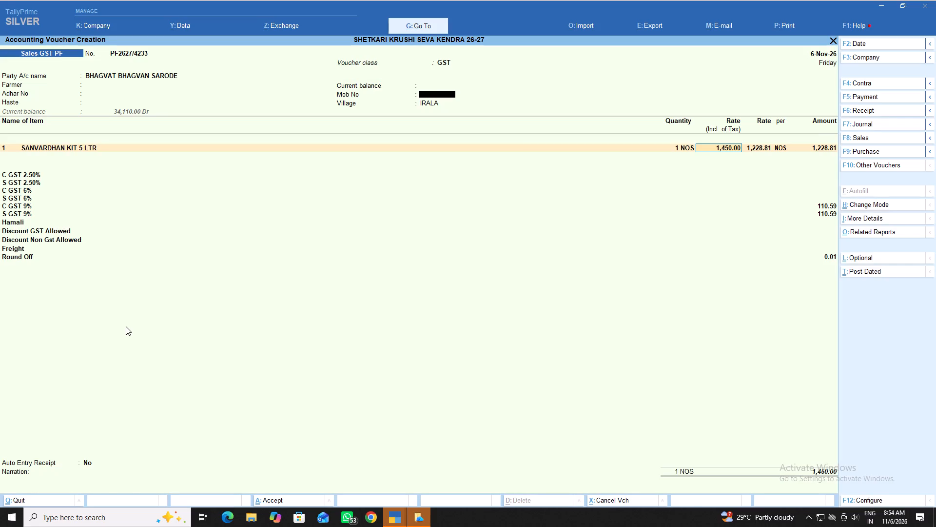
{"action": "key", "text": "Return"}
Add 1 NOS of HOLDER 8 GM as the second item at a tax-inclusive rate of 100, end the item list and advance to the narration.
{"action": "type", "text": "ho"}
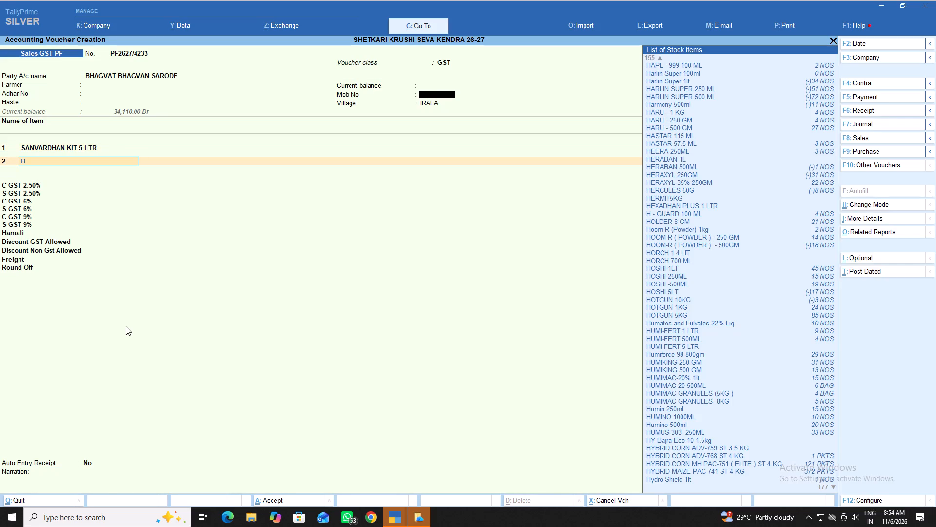
{"action": "key", "text": "Down"}
{"action": "key", "text": "Down"}
{"action": "key", "text": "Down"}
{"action": "key", "text": "Down"}
{"action": "key", "text": "Down"}
{"action": "key", "text": "Down"}
{"action": "key", "text": "Down"}
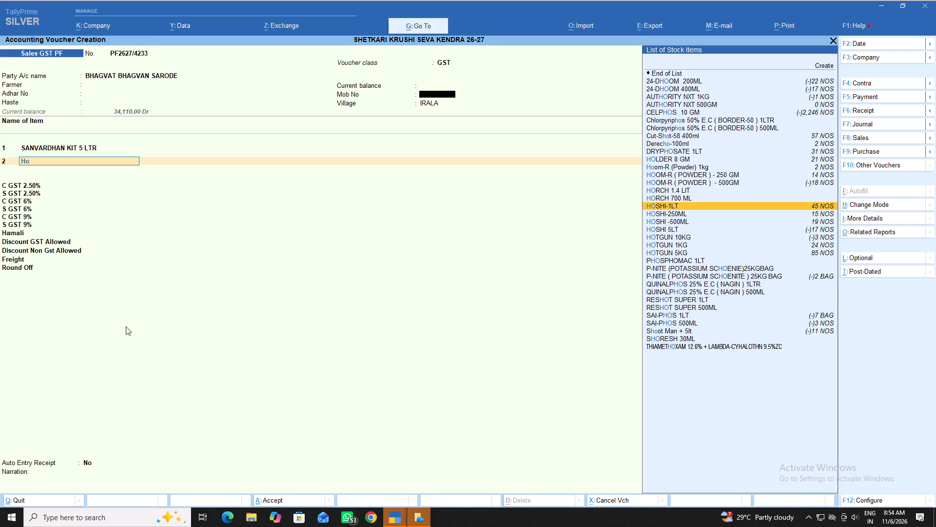
{"action": "key", "text": "Up"}
{"action": "key", "text": "Up"}
{"action": "key", "text": "Up"}
{"action": "key", "text": "Up"}
{"action": "key", "text": "Up"}
{"action": "key", "text": "Up"}
{"action": "key", "text": "Return"}
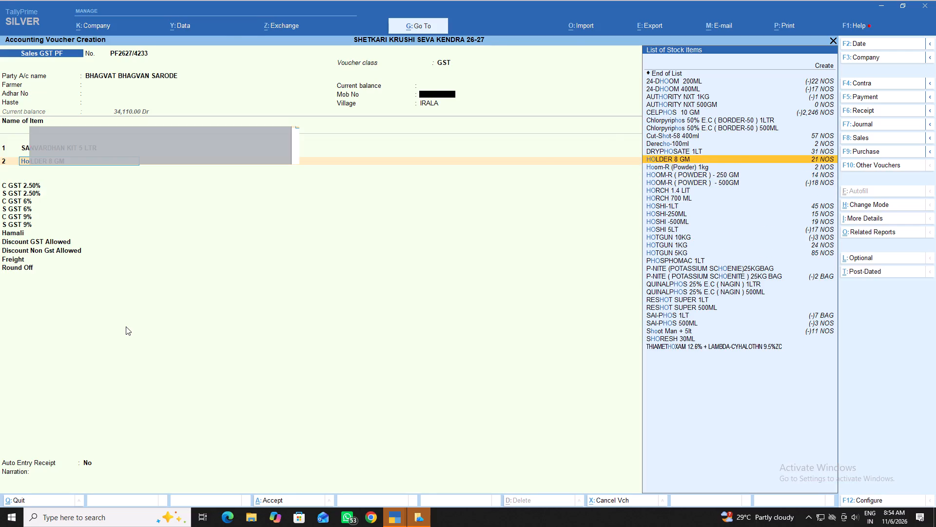
{"action": "key", "text": "Down"}
{"action": "key", "text": "Down"}
{"action": "key", "text": "Return"}
{"action": "key", "text": "1"}
{"action": "key", "text": "Return"}
{"action": "type", "text": "100"}
{"action": "key", "text": "Return"}
{"action": "key", "text": "Return"}
{"action": "key", "text": "Return"}
{"action": "key", "text": "Return"}
{"action": "key", "text": "Return"}
{"action": "key", "text": "Return"}
{"action": "key", "text": "Return"}
{"action": "key", "text": "Return"}
{"action": "key", "text": "Return"}
{"action": "key", "text": "Return"}
{"action": "key", "text": "Return"}
{"action": "key", "text": "Return"}
{"action": "key", "text": "Return"}
{"action": "key", "text": "Return"}
{"action": "key", "text": "Return"}
{"action": "key", "text": "Return"}
{"action": "key", "text": "Return"}
{"action": "key", "text": "Return"}
{"action": "key", "text": "Return"}
{"action": "key", "text": "Return"}
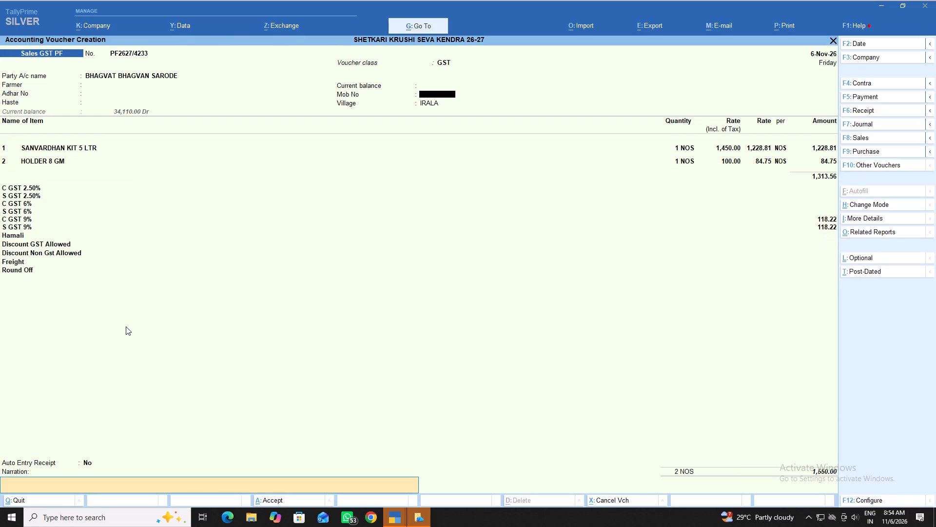
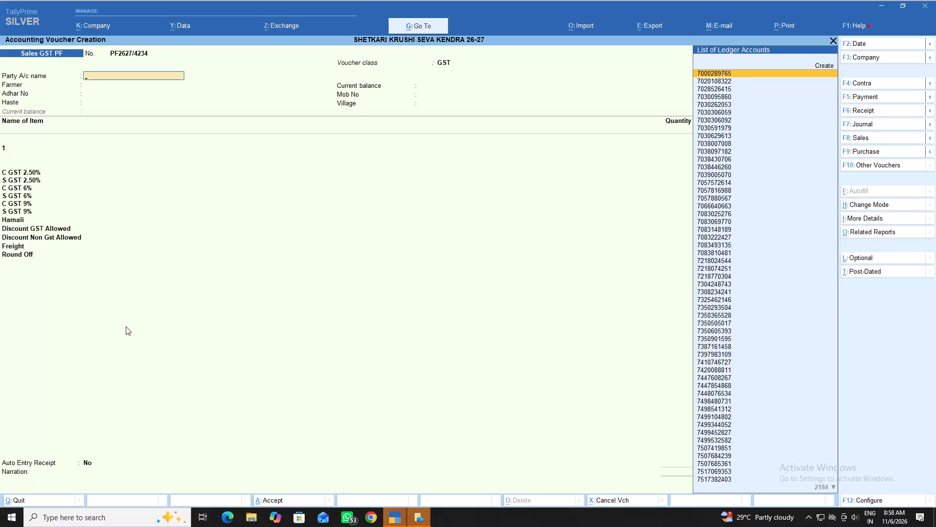
Look up the party account for the new Sales GST PF voucher among the ledger names beginning with Bh.
{"action": "type", "text": "bh"}
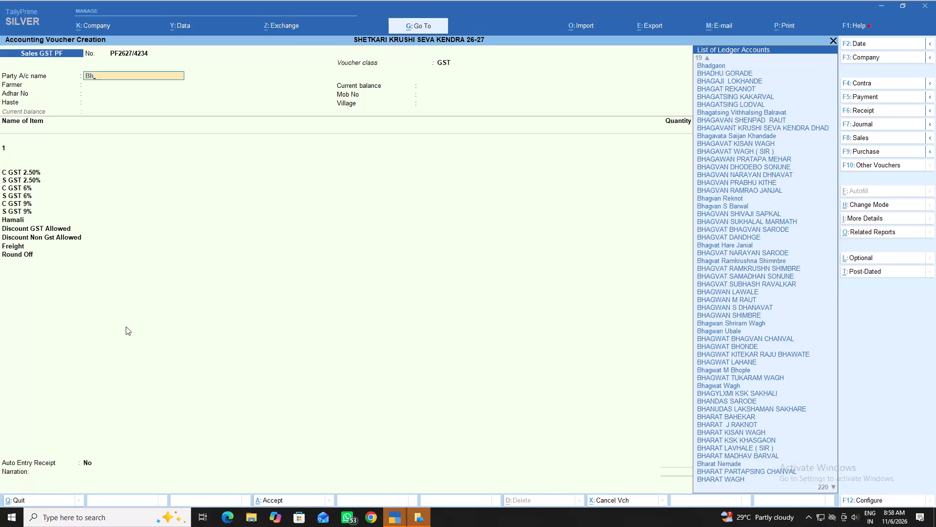
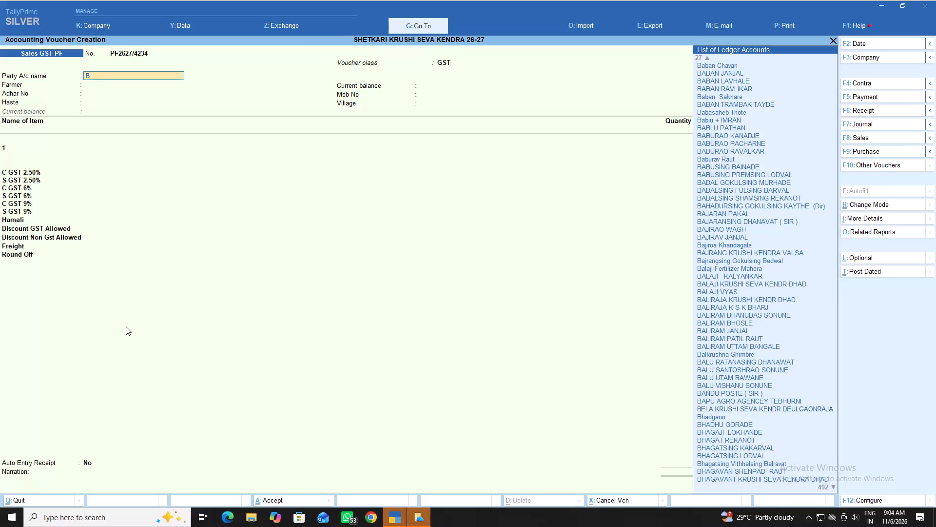
Look through the ledger names beginning with San for the voucher's party account.
{"action": "type", "text": "san"}
{"action": "key", "text": "Down"}
{"action": "key", "text": "Down"}
{"action": "key", "text": "Down"}
{"action": "key", "text": "Down"}
{"action": "key", "text": "Down"}
{"action": "key", "text": "Down"}
{"action": "key", "text": "Down"}
{"action": "key", "text": "Down"}
{"action": "key", "text": "Down"}
{"action": "key", "text": "Down"}
{"action": "key", "text": "Down"}
{"action": "key", "text": "Down"}
{"action": "key", "text": "Down"}
{"action": "key", "text": "Down"}
{"action": "key", "text": "Down"}
{"action": "key", "text": "Down"}
{"action": "key", "text": "Down"}
{"action": "key", "text": "Down"}
{"action": "key", "text": "Down"}
{"action": "key", "text": "Down"}
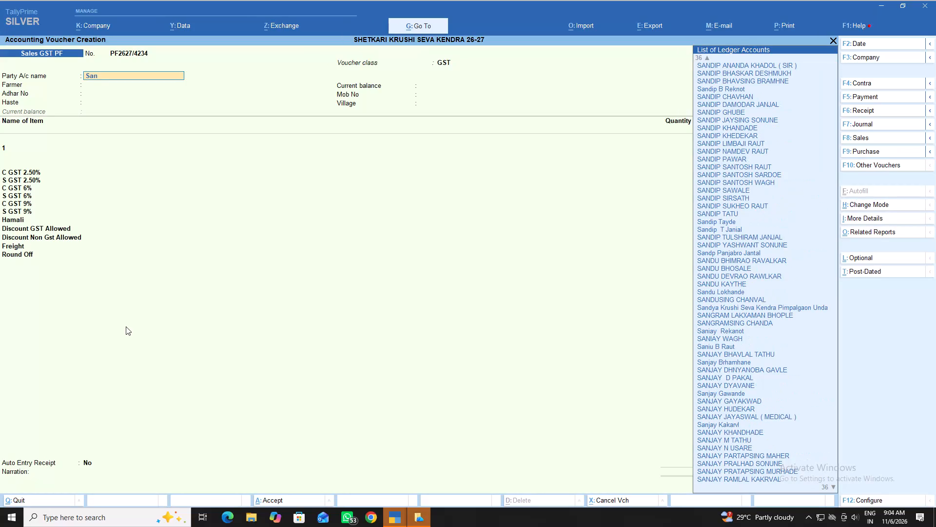
{"action": "key", "text": "Down"}
{"action": "key", "text": "Down"}
{"action": "key", "text": "Down"}
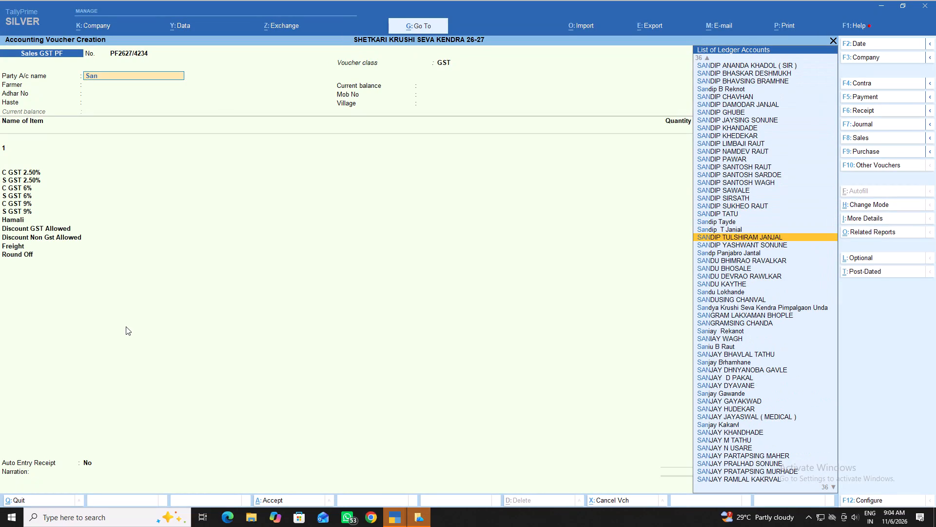
{"action": "key", "text": "Down"}
{"action": "key", "text": "Down"}
Widen the party account search to ledger names beginning with Sa and look through the matching accounts.
{"action": "key", "text": "BackSpace"}
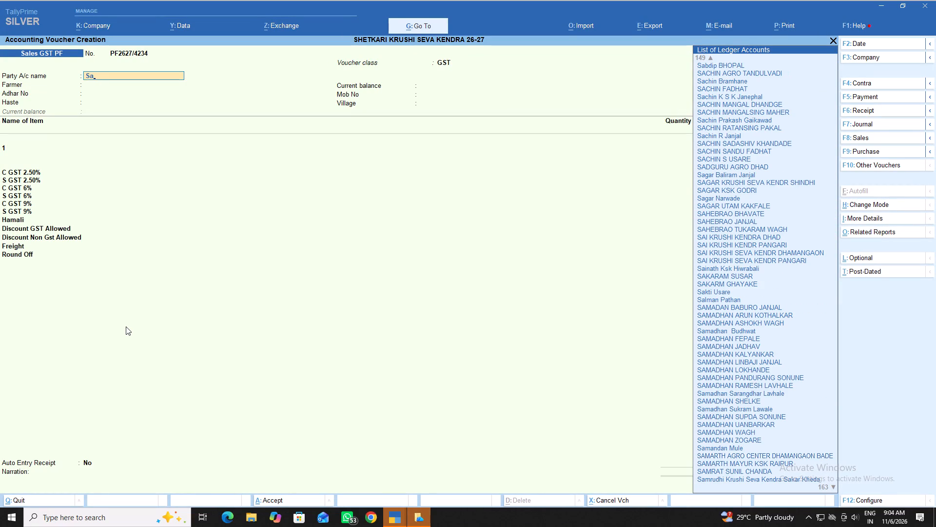
{"action": "key", "text": "Down"}
{"action": "key", "text": "Down"}
{"action": "key", "text": "Down"}
{"action": "key", "text": "Down"}
{"action": "key", "text": "Down"}
{"action": "key", "text": "Down"}
{"action": "key", "text": "Down"}
{"action": "key", "text": "Down"}
{"action": "key", "text": "Down"}
{"action": "key", "text": "Down"}
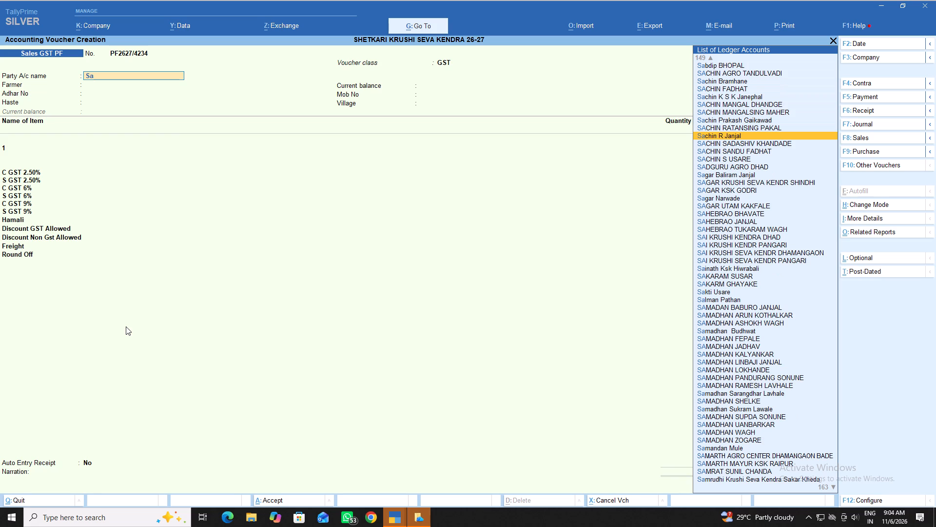
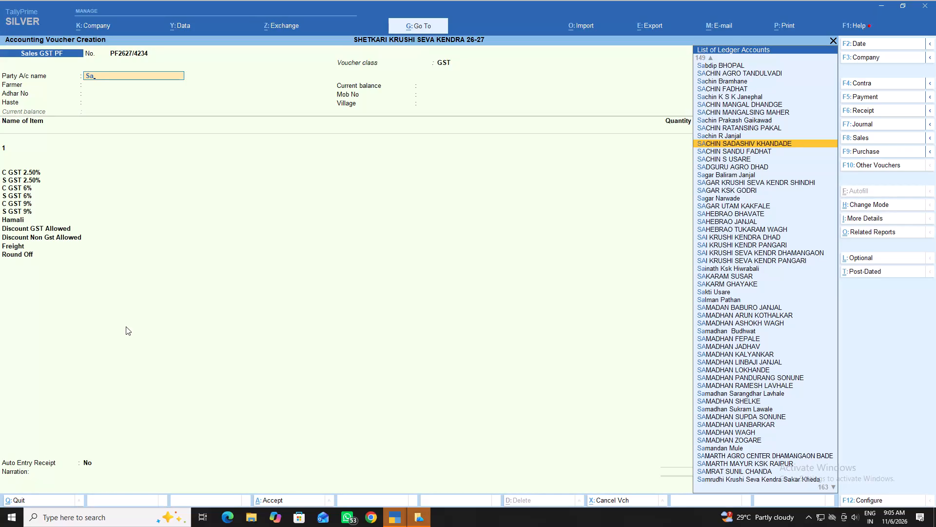
Compare the ledger names beginning with Sachin and Sagar to find the voucher's party account.
{"action": "key", "text": "Up"}
{"action": "key", "text": "Up"}
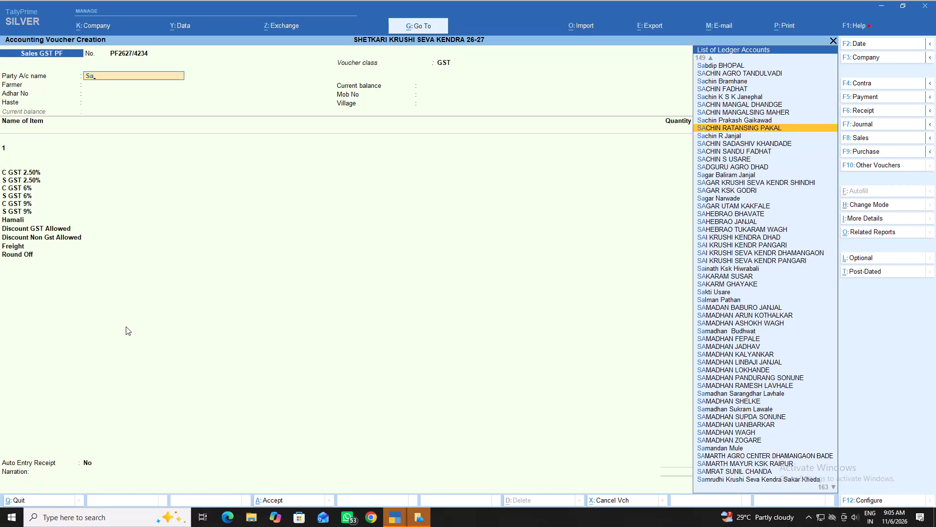
{"action": "key", "text": "Down"}
{"action": "key", "text": "Down"}
{"action": "key", "text": "Down"}
{"action": "key", "text": "Down"}
{"action": "key", "text": "Down"}
{"action": "key", "text": "Down"}
{"action": "key", "text": "Down"}
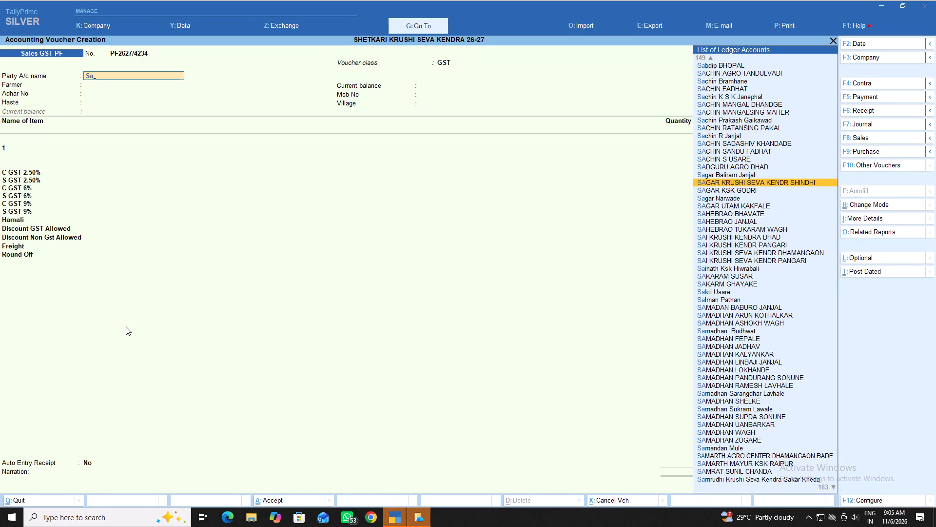
{"action": "key", "text": "Up"}
{"action": "key", "text": "Up"}
{"action": "key", "text": "Up"}
{"action": "key", "text": "Up"}
{"action": "key", "text": "Up"}
{"action": "key", "text": "Up"}
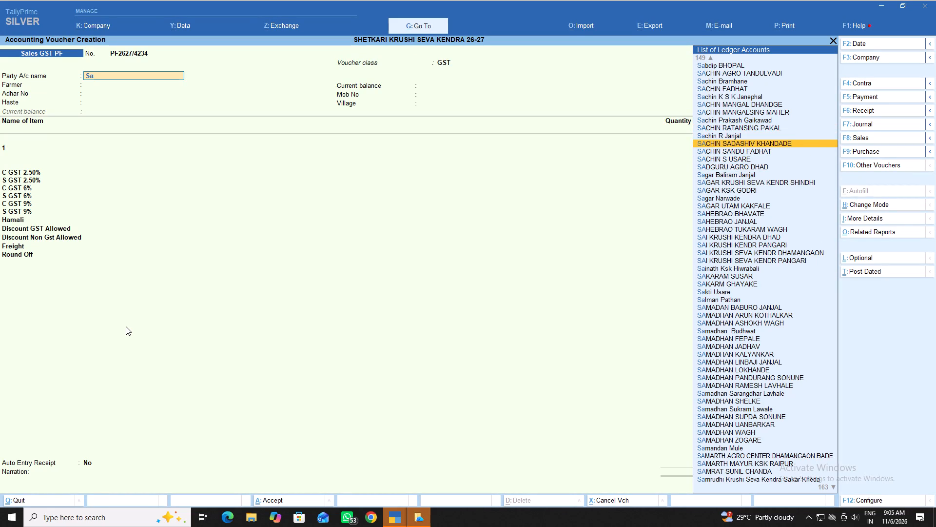
{"action": "key", "text": "Up"}
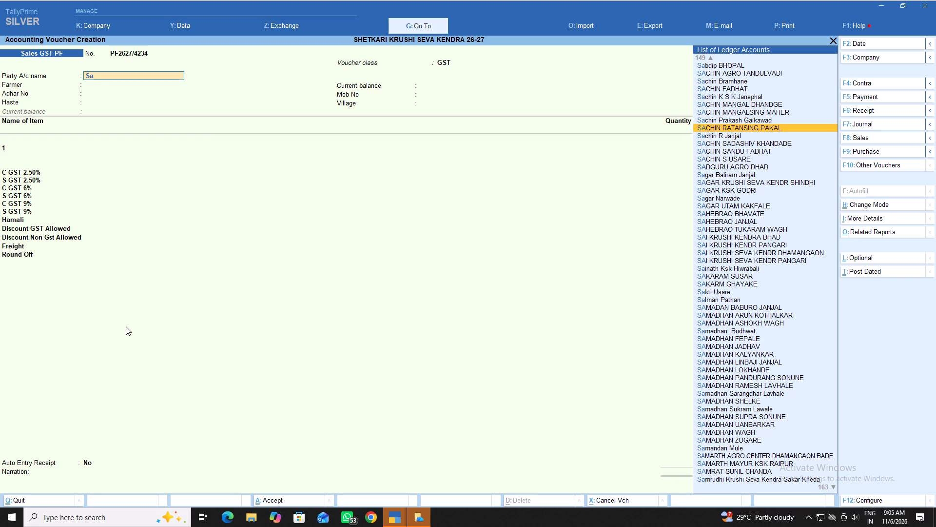
{"action": "key", "text": "Down"}
{"action": "key", "text": "Down"}
{"action": "key", "text": "Down"}
{"action": "key", "text": "Down"}
{"action": "key", "text": "Down"}
{"action": "key", "text": "Up"}
{"action": "key", "text": "Return"}
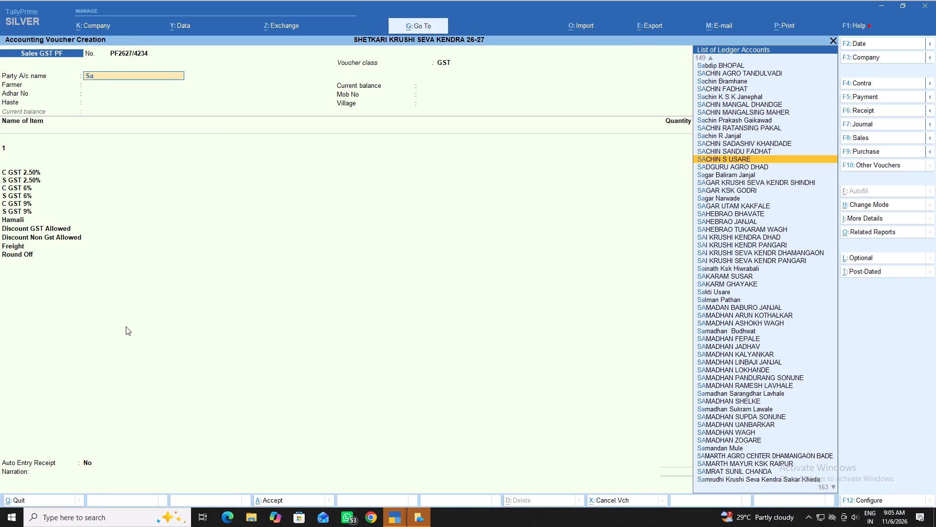
{"action": "key", "text": "Return"}
{"action": "key", "text": "Return"}
{"action": "key", "text": "Return"}
{"action": "key", "text": "Return"}
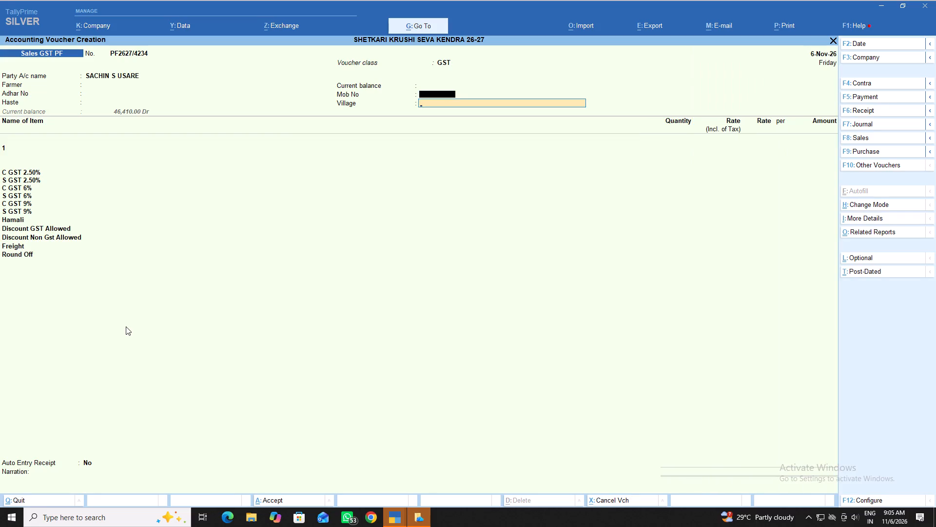
Find the Matco products and choose MATCO MAXX 500GM as the voucher's first item.
{"action": "type", "text": "mat"}
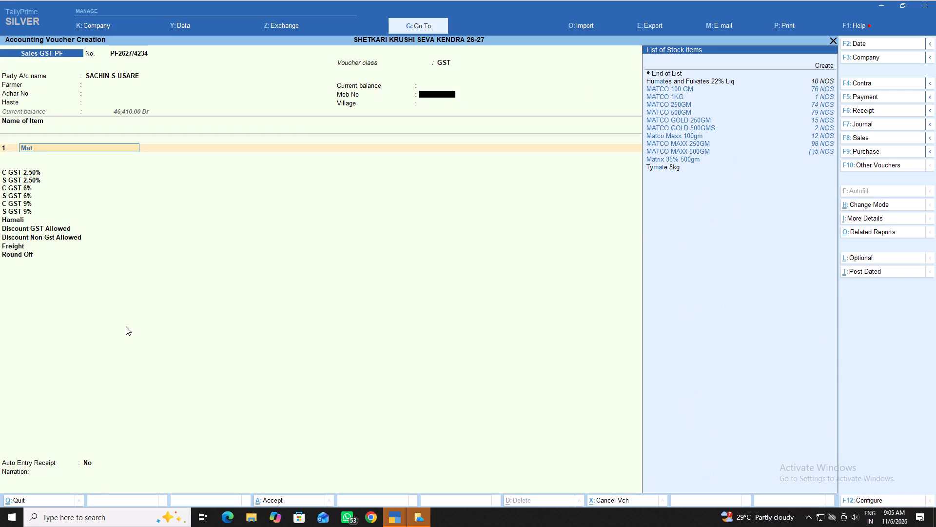
{"action": "key", "text": "Down"}
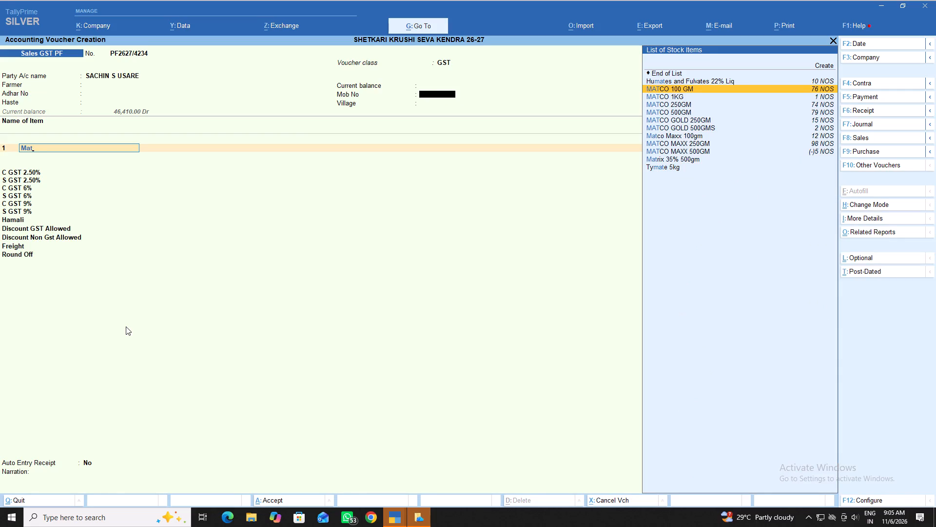
{"action": "key", "text": "Down"}
{"action": "key", "text": "Down"}
{"action": "key", "text": "Down"}
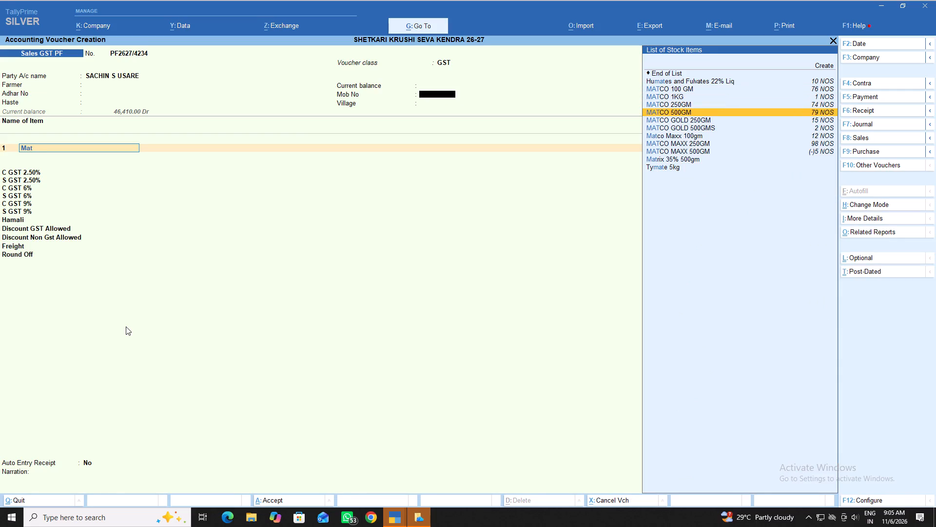
{"action": "key", "text": "Down"}
{"action": "key", "text": "Down"}
{"action": "key", "text": "Down"}
{"action": "key", "text": "Down"}
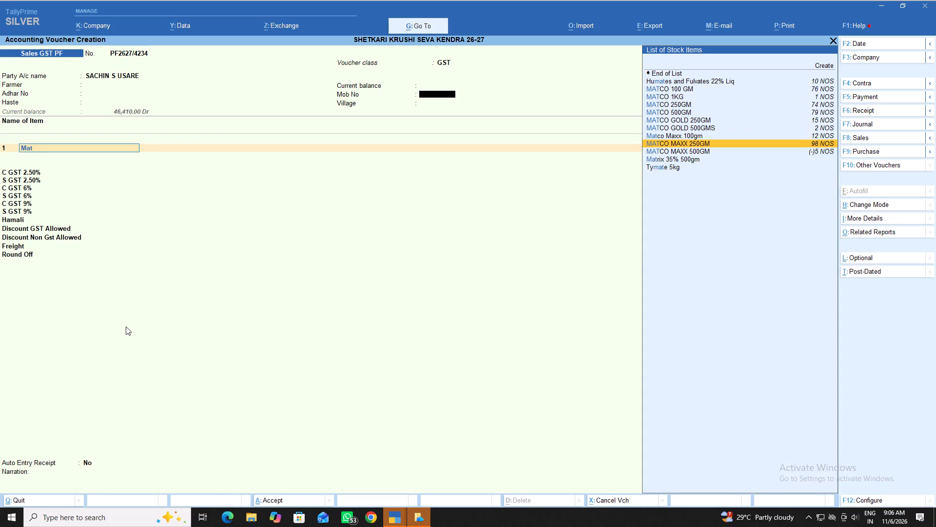
{"action": "key", "text": "Down"}
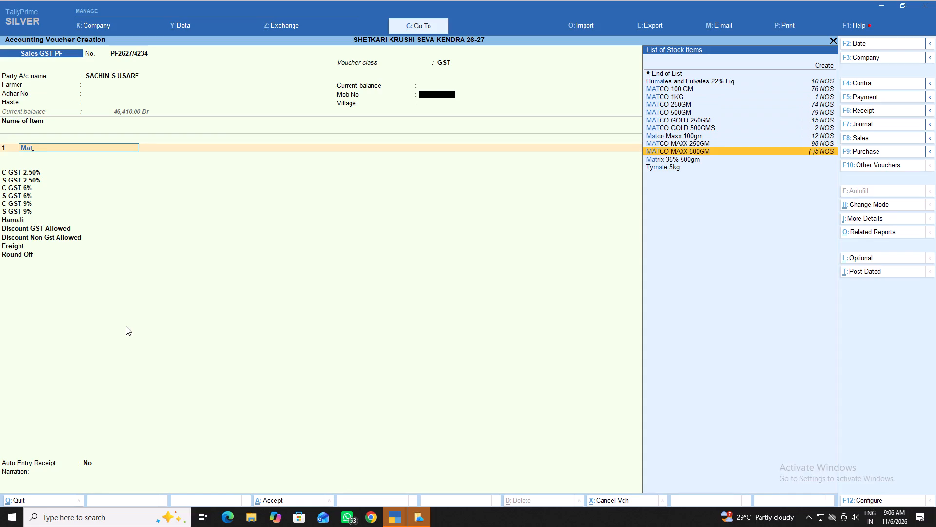
{"action": "key", "text": "Return"}
Allocate 1 NOS of MATCO MAXX 500GM from batch SSMM-223 at a tax-inclusive rate of 620, and go to the second item line.
{"action": "key", "text": "Down"}
{"action": "key", "text": "Down"}
{"action": "key", "text": "Down"}
{"action": "key", "text": "Return"}
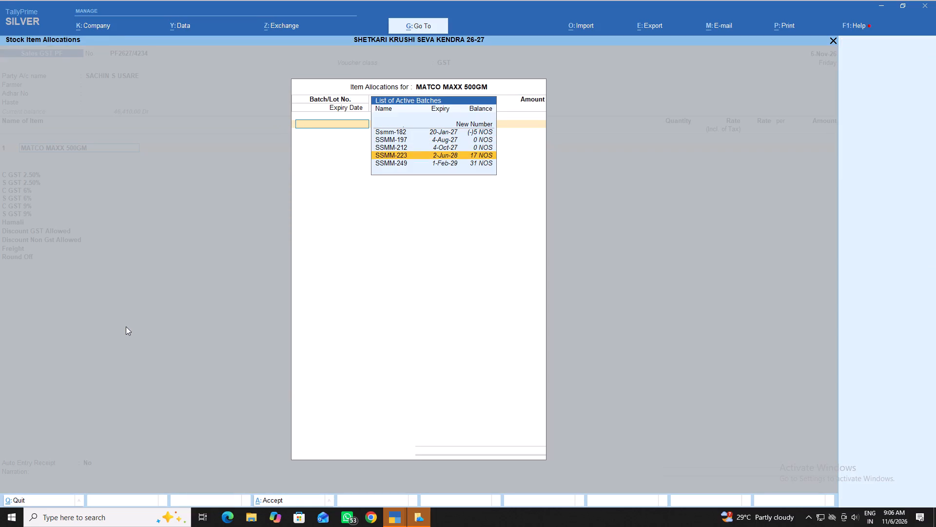
{"action": "key", "text": "1"}
{"action": "key", "text": "Return"}
{"action": "type", "text": "620"}
{"action": "key", "text": "Return"}
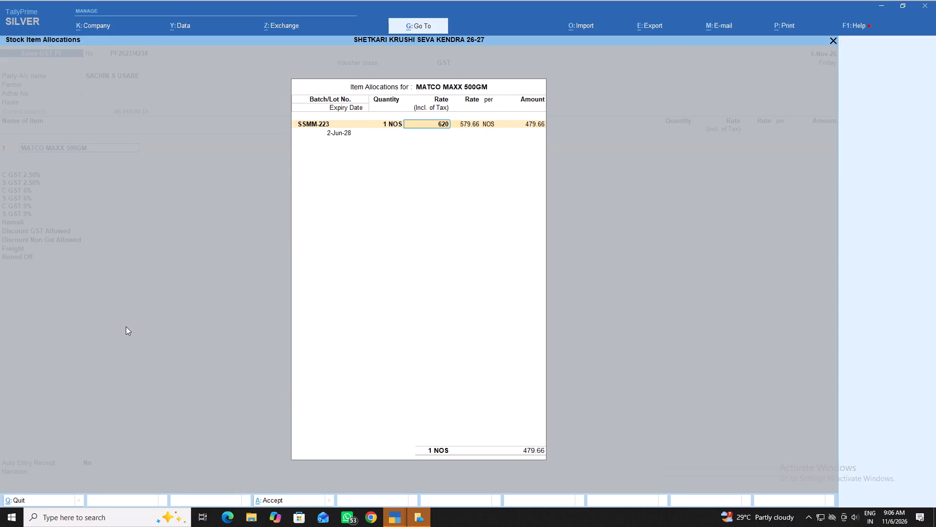
{"action": "key", "text": "Return"}
{"action": "key", "text": "Return"}
{"action": "key", "text": "Return"}
{"action": "key", "text": "Return"}
{"action": "key", "text": "Return"}
{"action": "key", "text": "Return"}
{"action": "key", "text": "Return"}
{"action": "key", "text": "Return"}
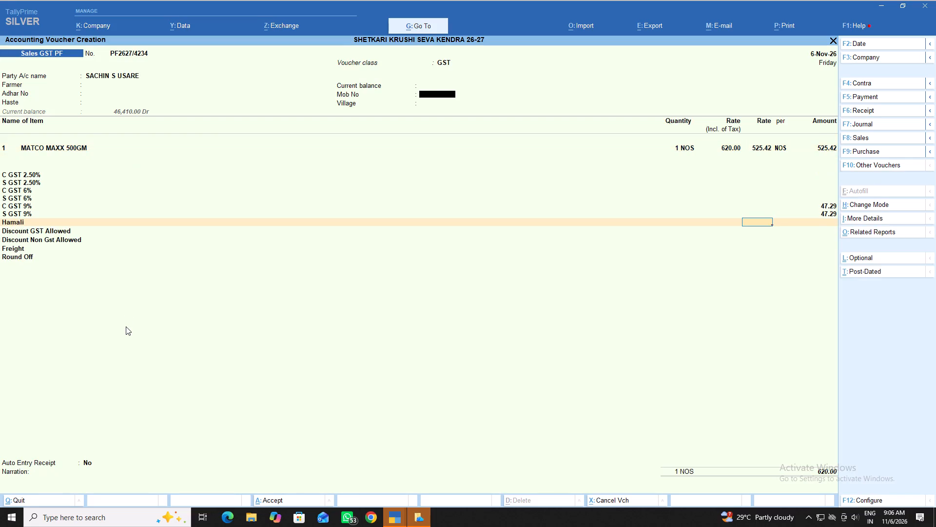
{"action": "key", "text": "BackSpace"}
{"action": "key", "text": "Return"}
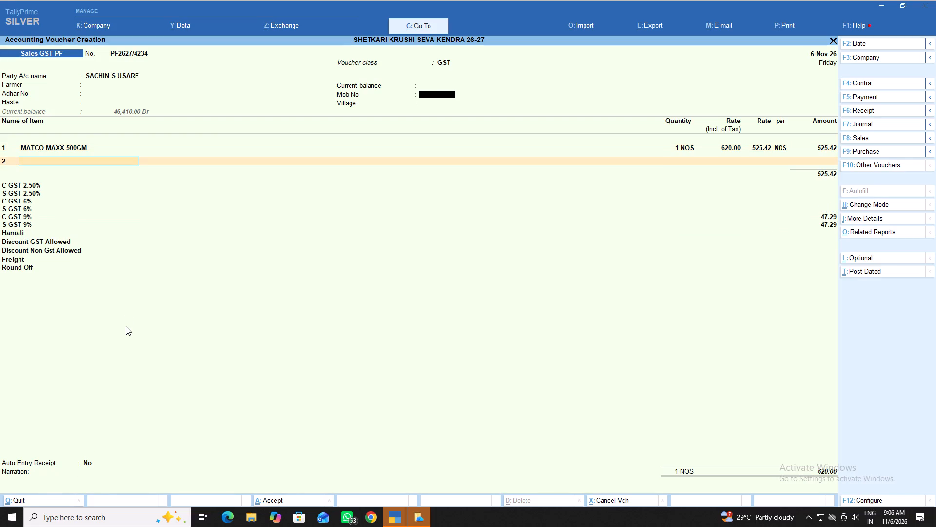
Search the stock items beginning with Ma and choose Matco Maxx 100gm as the second item.
{"action": "type", "text": "ma"}
{"action": "key", "text": "x"}
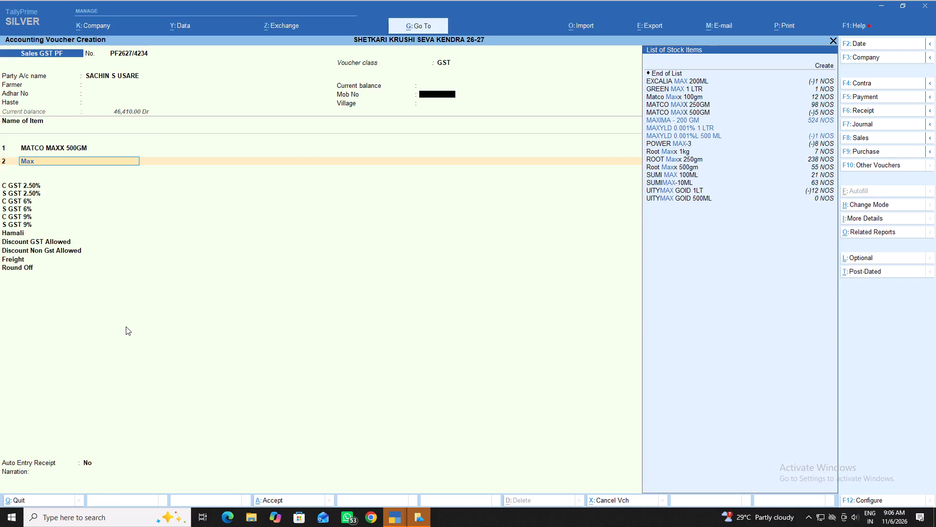
{"action": "key", "text": "BackSpace"}
{"action": "key", "text": "Down"}
{"action": "key", "text": "Down"}
{"action": "key", "text": "Down"}
{"action": "key", "text": "Down"}
{"action": "key", "text": "Down"}
{"action": "key", "text": "Down"}
{"action": "key", "text": "Down"}
{"action": "key", "text": "Down"}
{"action": "key", "text": "Down"}
{"action": "key", "text": "Down"}
{"action": "key", "text": "Down"}
{"action": "key", "text": "Down"}
{"action": "key", "text": "Down"}
{"action": "key", "text": "Down"}
{"action": "key", "text": "Down"}
{"action": "key", "text": "Down"}
{"action": "key", "text": "Down"}
{"action": "key", "text": "Down"}
{"action": "key", "text": "Down"}
{"action": "key", "text": "Down"}
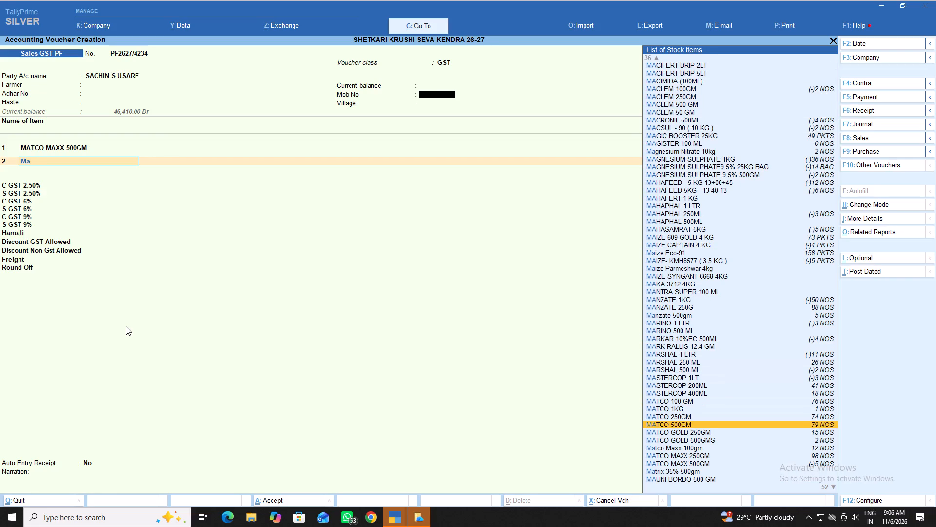
{"action": "key", "text": "Down"}
{"action": "key", "text": "Down"}
{"action": "key", "text": "Return"}
Allocate 1 NOS of Matco Maxx 100gm from batch SSMM-202 at a tax-inclusive rate of 230.
{"action": "key", "text": "Return"}
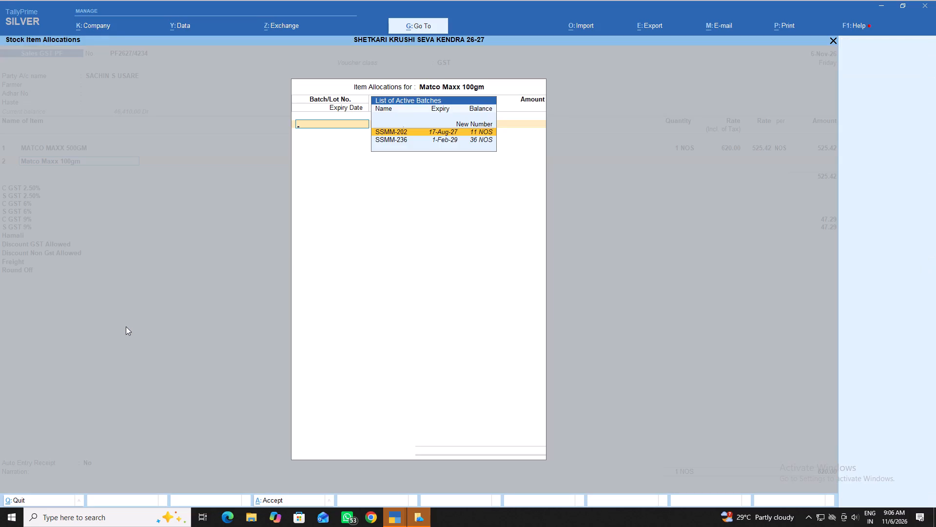
{"action": "key", "text": "1"}
{"action": "key", "text": "Return"}
{"action": "key", "text": "2"}
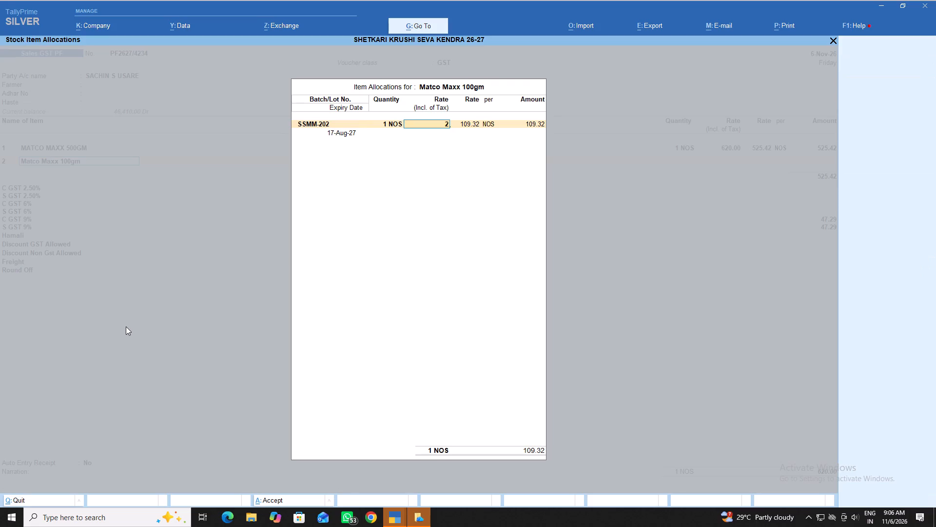
{"action": "type", "text": "30"}
{"action": "key", "text": "Return"}
{"action": "key", "text": "Return"}
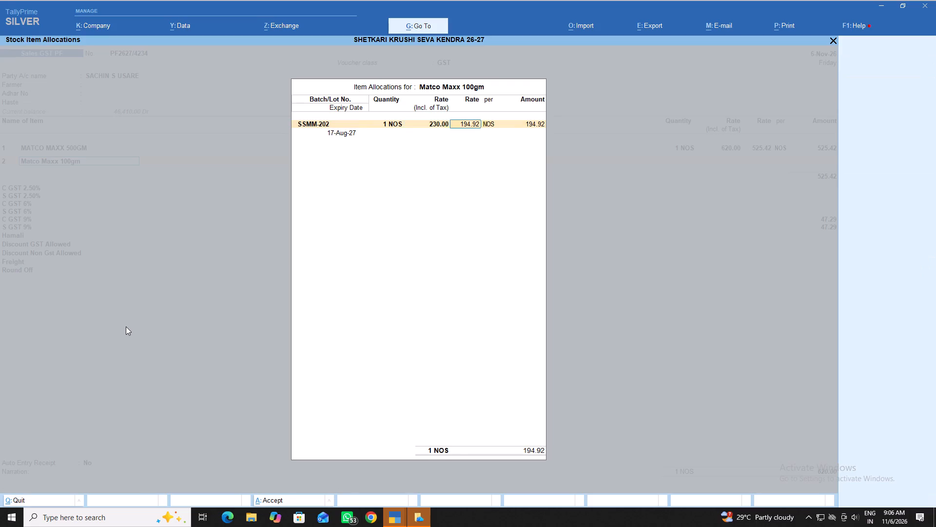
{"action": "key", "text": "Return"}
{"action": "key", "text": "Return"}
{"action": "key", "text": "Return"}
{"action": "key", "text": "Return"}
{"action": "key", "text": "Return"}
{"action": "key", "text": "Return"}
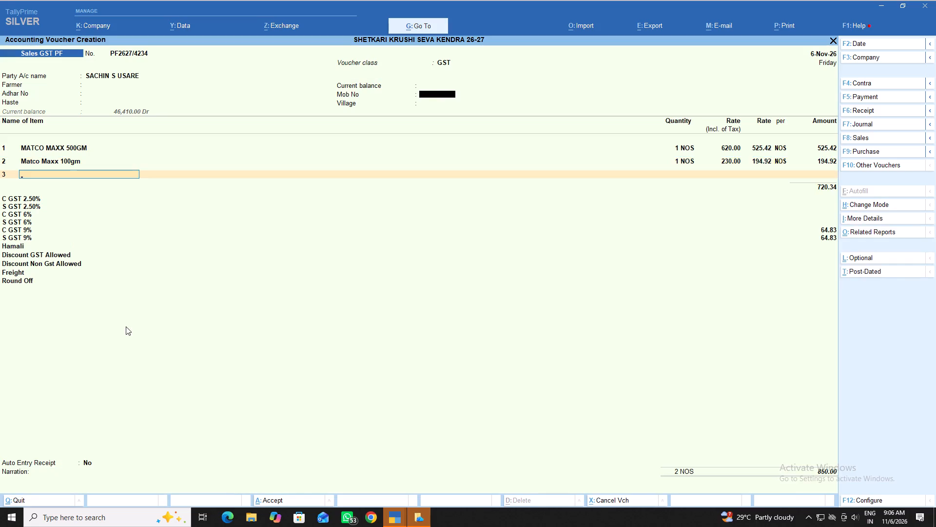
Search the stock items for Cro and choose CROP KING 500 GM as the third item.
{"action": "type", "text": "cro"}
{"action": "key", "text": "Down"}
{"action": "key", "text": "Down"}
{"action": "key", "text": "Down"}
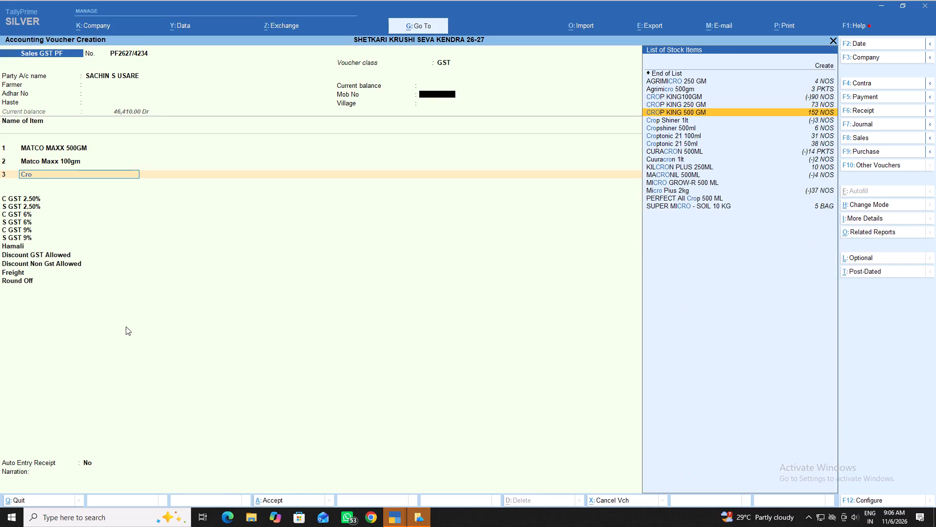
{"action": "key", "text": "Return"}
Allocate 1 NOS of CROP KING 500 GM from batch CK 2552 at a tax-inclusive rate of 1100.
{"action": "key", "text": "Down"}
{"action": "key", "text": "Down"}
{"action": "key", "text": "Return"}
{"action": "key", "text": "1"}
{"action": "key", "text": "Return"}
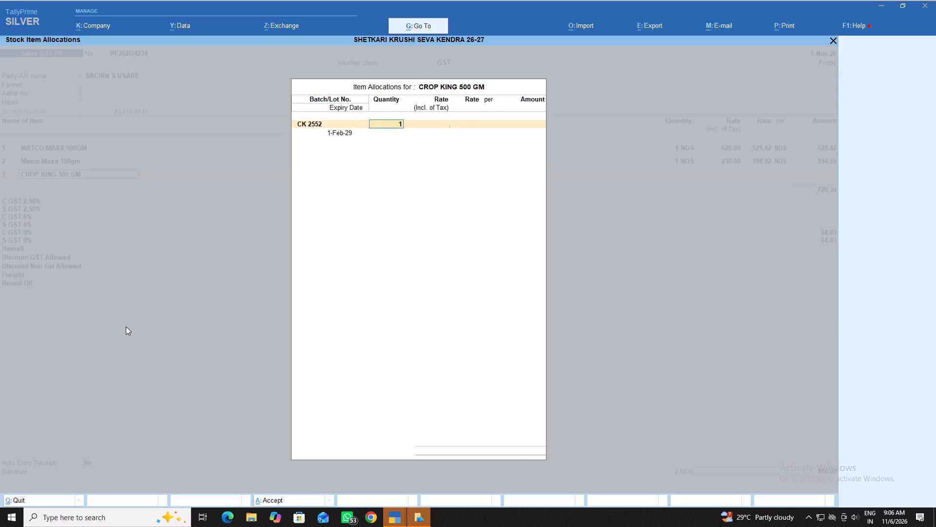
{"action": "type", "text": "1100"}
{"action": "key", "text": "Return"}
{"action": "key", "text": "Return"}
{"action": "key", "text": "Return"}
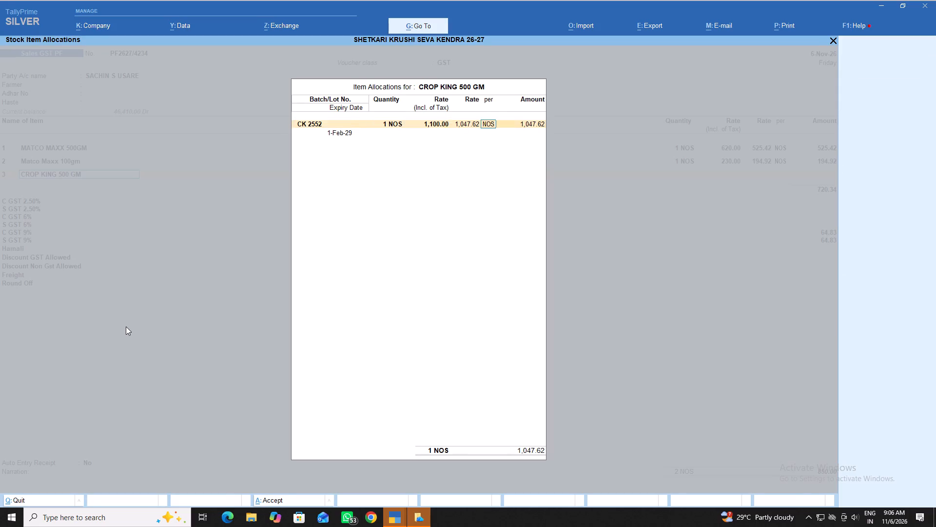
{"action": "key", "text": "Return"}
{"action": "key", "text": "Return"}
{"action": "key", "text": "Return"}
{"action": "key", "text": "Return"}
{"action": "key", "text": "Return"}
Search the stock items for Bli and choose Blightwar 500ml as the fourth item.
{"action": "type", "text": "bil"}
{"action": "key", "text": "BackSpace"}
{"action": "key", "text": "BackSpace"}
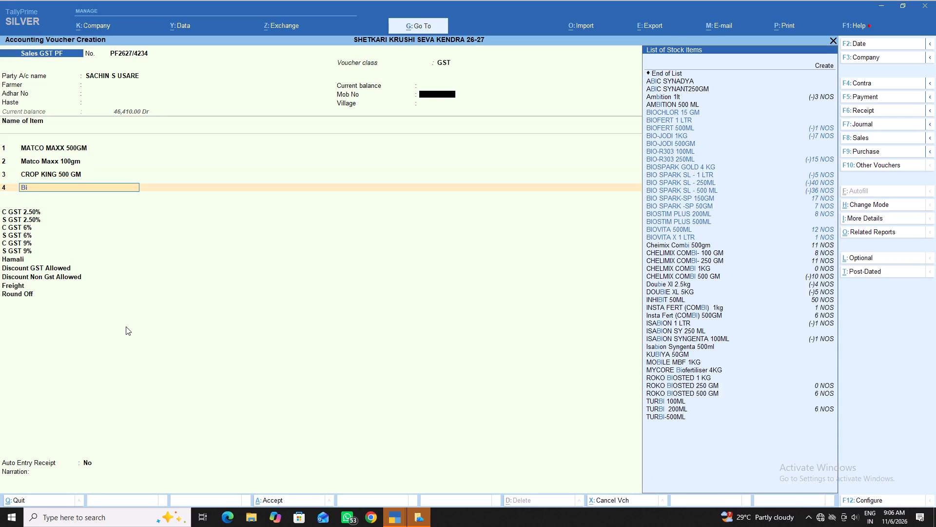
{"action": "type", "text": "li"}
{"action": "key", "text": "Down"}
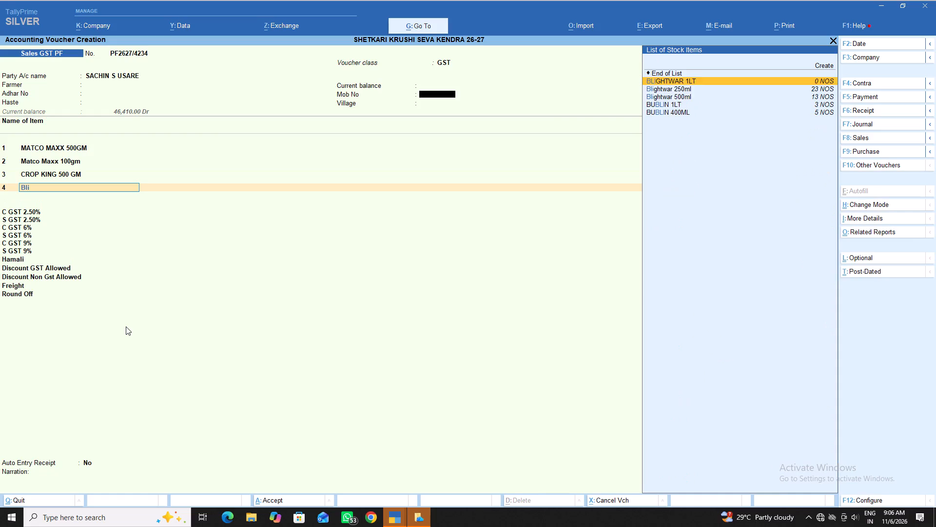
{"action": "key", "text": "Down"}
{"action": "key", "text": "Down"}
{"action": "key", "text": "Return"}
Allocate 1 NOS of Blightwar 500ml from batch B26vab1006 at a tax-inclusive rate of 280.
{"action": "key", "text": "Return"}
{"action": "key", "text": "1"}
{"action": "key", "text": "Return"}
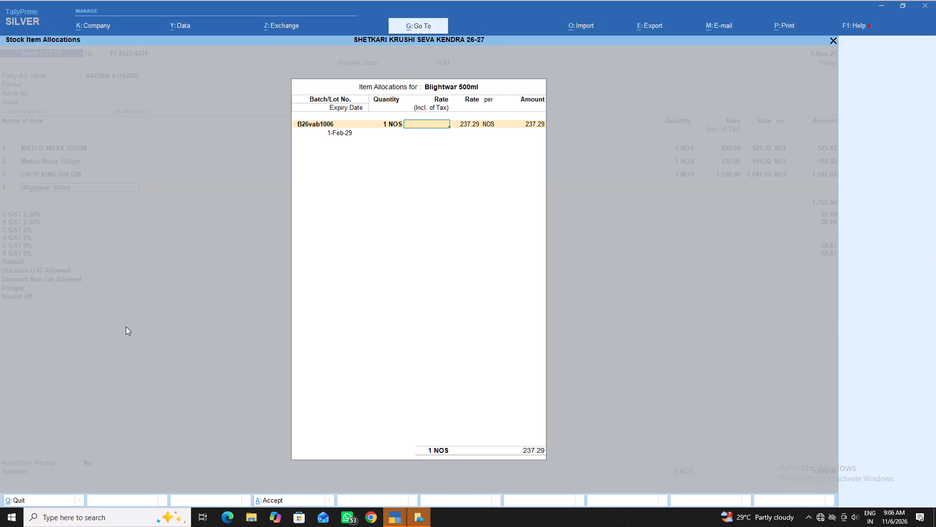
{"action": "type", "text": "280"}
{"action": "key", "text": "Return"}
{"action": "key", "text": "Return"}
{"action": "key", "text": "Return"}
{"action": "key", "text": "Return"}
{"action": "key", "text": "Return"}
{"action": "key", "text": "Return"}
{"action": "key", "text": "Return"}
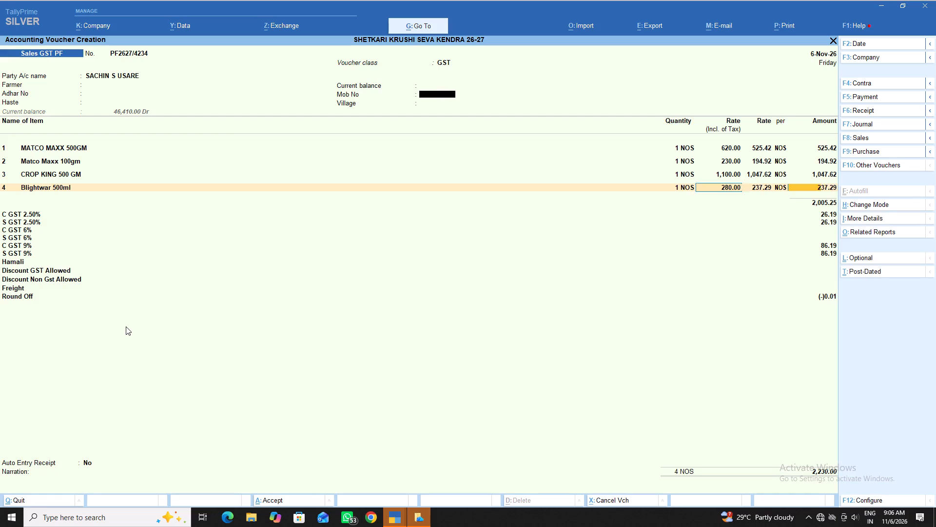
{"action": "key", "text": "Return"}
Search the stock items for Ch and choose Charlie 250gm as the fifth item.
{"action": "type", "text": "ch"}
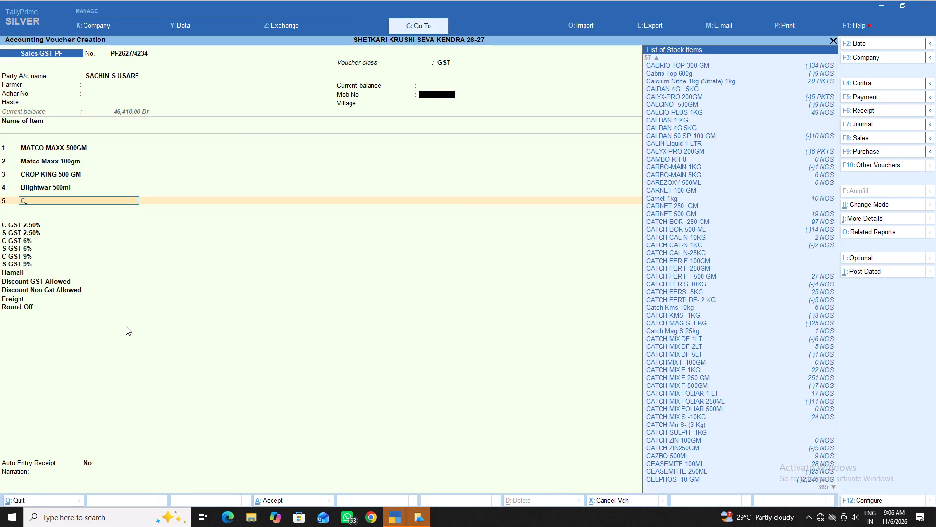
{"action": "key", "text": "Down"}
{"action": "key", "text": "Down"}
{"action": "key", "text": "Down"}
{"action": "key", "text": "Down"}
{"action": "key", "text": "Down"}
{"action": "key", "text": "Down"}
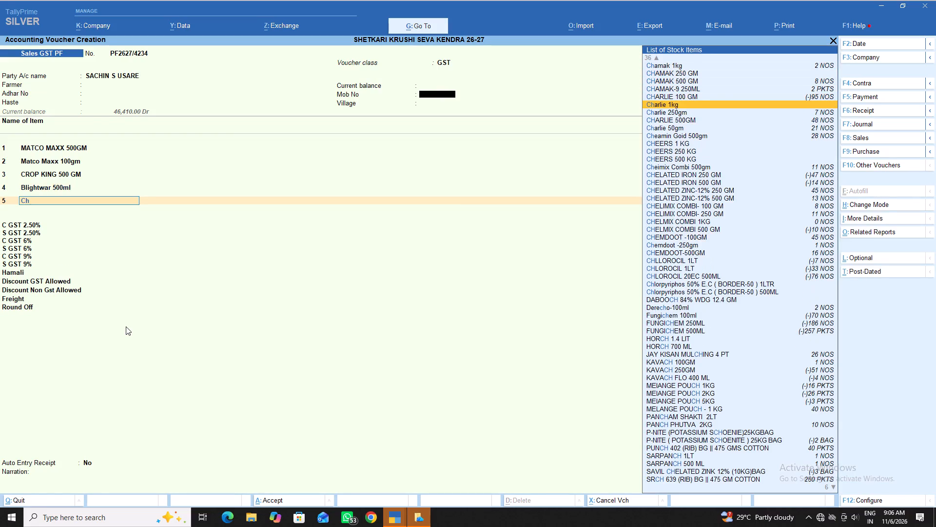
{"action": "key", "text": "Down"}
{"action": "key", "text": "Return"}
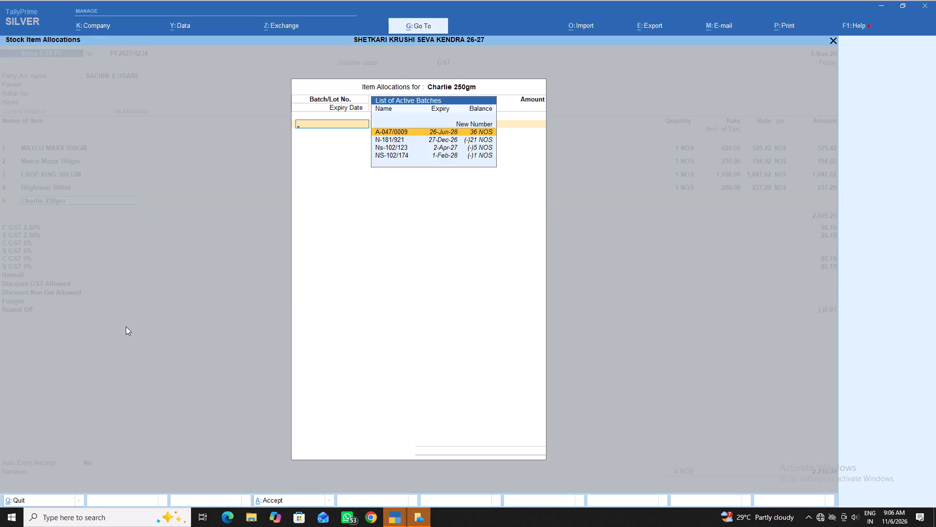
Allocate 1 NOS of Charlie 250gm from batch A-047/0009 at a tax-inclusive rate of 500.
{"action": "key", "text": "Return"}
{"action": "key", "text": "1"}
{"action": "key", "text": "Return"}
{"action": "key", "text": "5"}
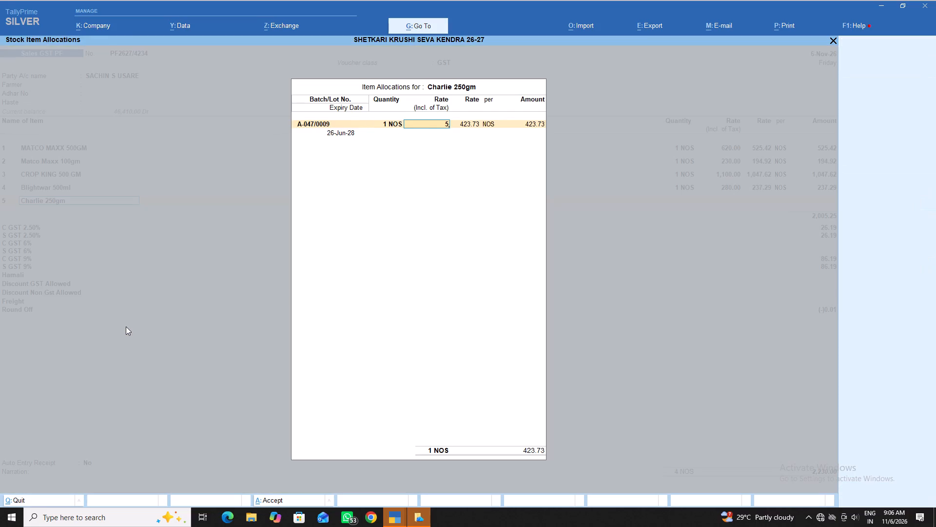
{"action": "type", "text": "00"}
{"action": "key", "text": "Return"}
{"action": "key", "text": "Return"}
{"action": "key", "text": "Return"}
{"action": "key", "text": "Return"}
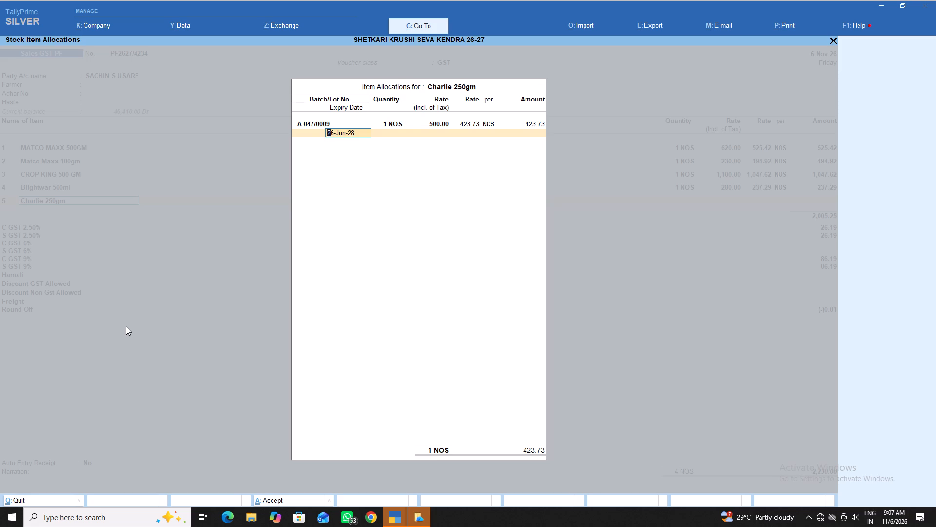
{"action": "key", "text": "Return"}
{"action": "key", "text": "Return"}
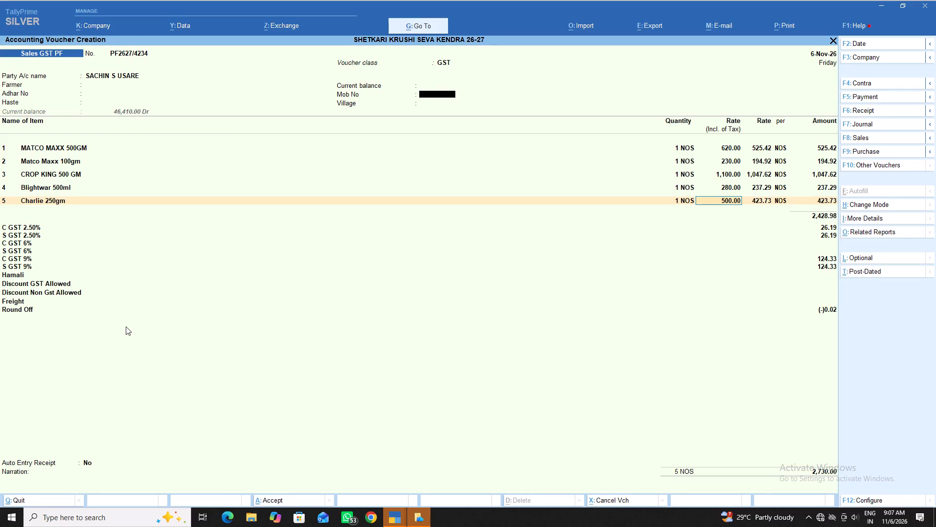
{"action": "key", "text": "Return"}
Save the five-item Sales GST PF voucher with Hamali, discounts, Freight and narration left blank and Auto Entry Receipt at No, proceeding to voucher printing.
{"action": "key", "text": "Return"}
{"action": "key", "text": "Return"}
{"action": "key", "text": "Return"}
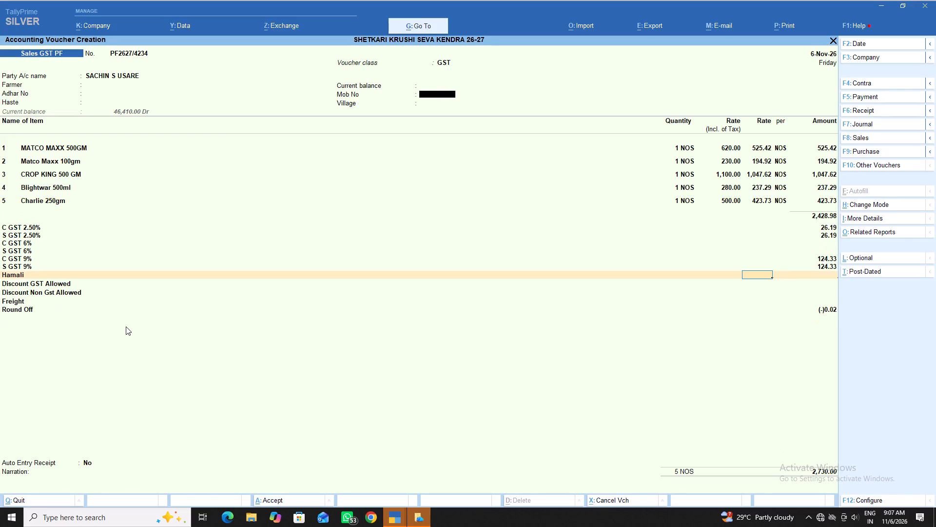
{"action": "key", "text": "Return"}
{"action": "key", "text": "Return"}
{"action": "key", "text": "Return"}
{"action": "key", "text": "Return"}
{"action": "key", "text": "Return"}
{"action": "key", "text": "Return"}
{"action": "key", "text": "Return"}
{"action": "key", "text": "Return"}
{"action": "key", "text": "Return"}
{"action": "key", "text": "Return"}
{"action": "key", "text": "Return"}
{"action": "key", "text": "Return"}
{"action": "key", "text": "Return"}
{"action": "key", "text": "Return"}
{"action": "key", "text": "Return"}
{"action": "key", "text": "Return"}
{"action": "key", "text": "Return"}
{"action": "key", "text": "Return"}
{"action": "key", "text": "Return"}
{"action": "key", "text": "Return"}
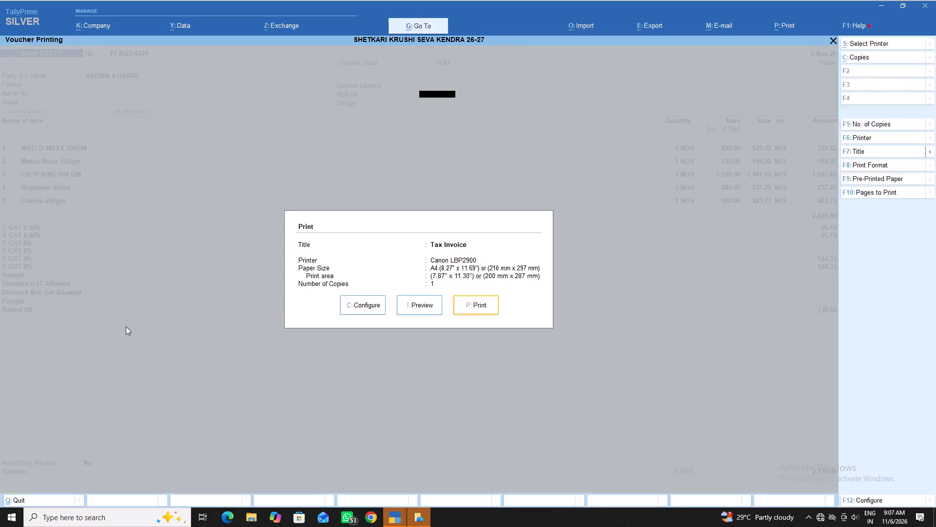
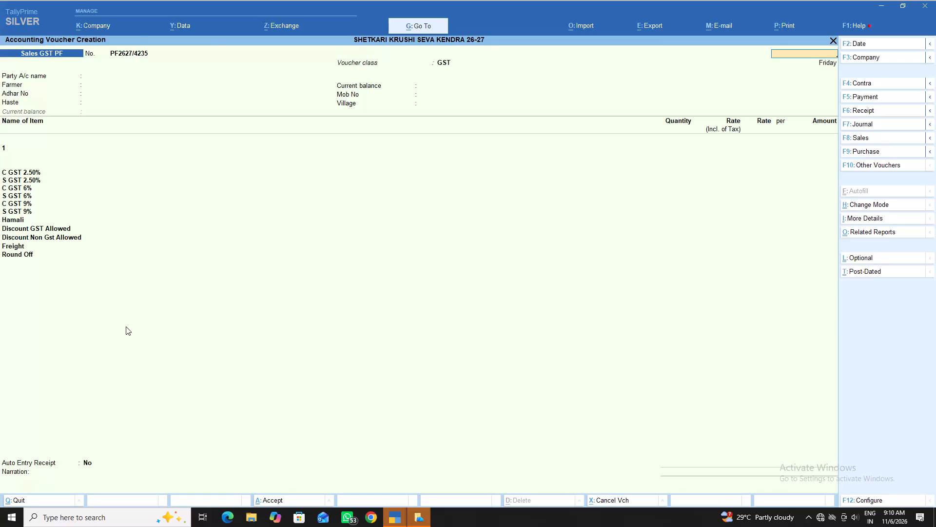
Close the blank voucher to return to Gateway of Tally and start a new Sales GST PF voucher with class GST.
{"action": "key", "text": "Escape"}
{"action": "key", "text": "Escape"}
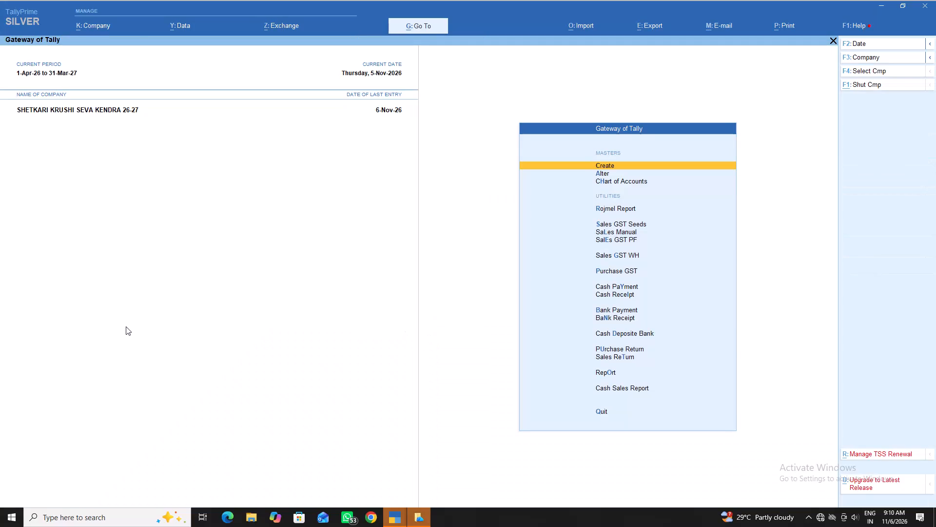
{"action": "key", "text": "Down"}
{"action": "key", "text": "Down"}
{"action": "key", "text": "Down"}
{"action": "key", "text": "Down"}
{"action": "key", "text": "Down"}
{"action": "key", "text": "Down"}
{"action": "key", "text": "Return"}
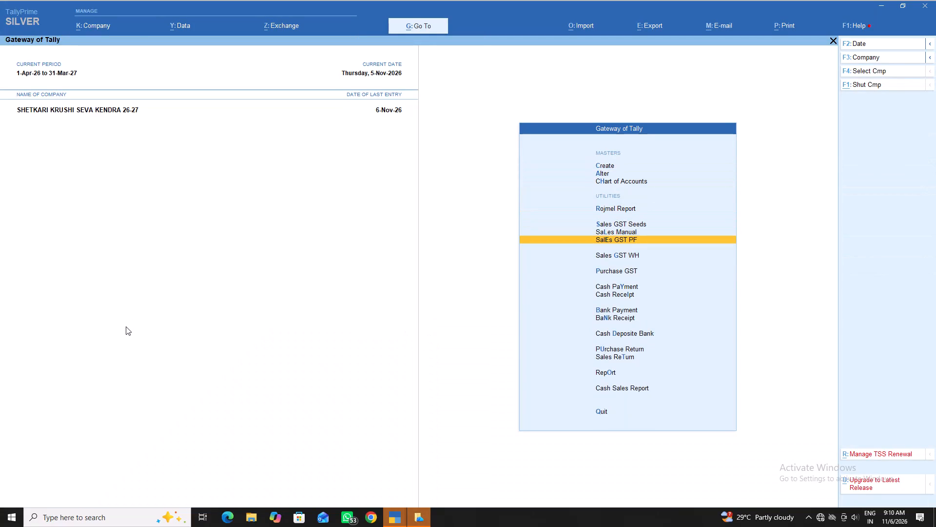
{"action": "key", "text": "Return"}
Search the party ledger accounts for Ram and go through the matching names to find the customer's account.
{"action": "type", "text": "ram"}
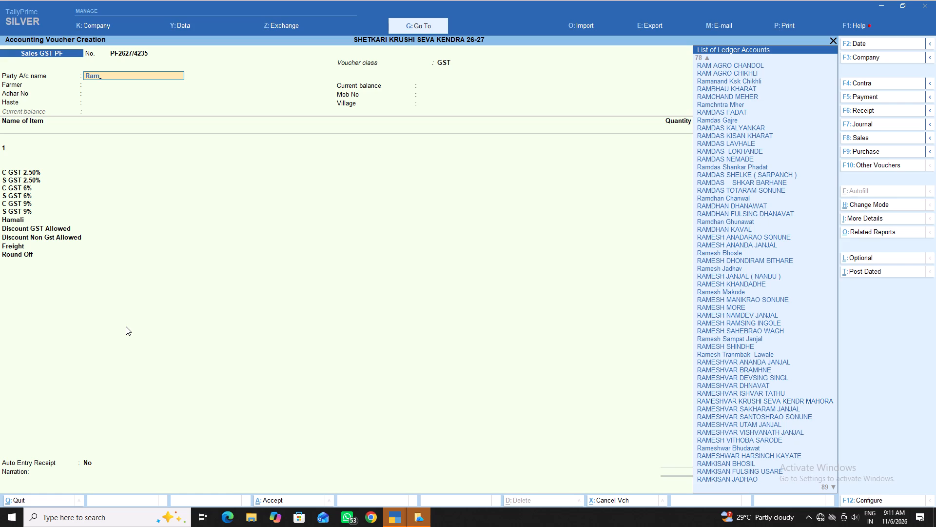
{"action": "key", "text": "Down"}
{"action": "key", "text": "Down"}
{"action": "key", "text": "Down"}
{"action": "key", "text": "Down"}
{"action": "key", "text": "Down"}
{"action": "key", "text": "Down"}
{"action": "key", "text": "Down"}
{"action": "key", "text": "Down"}
{"action": "key", "text": "Down"}
{"action": "key", "text": "Down"}
{"action": "key", "text": "Down"}
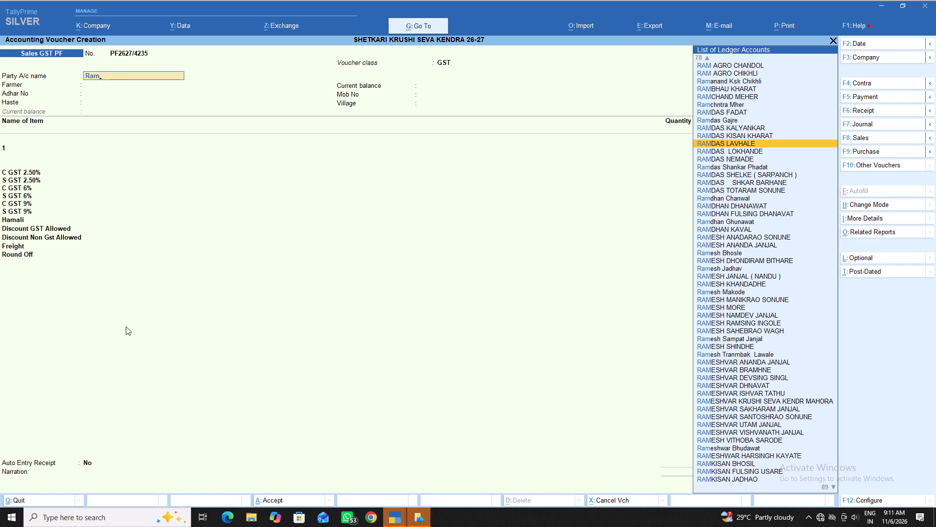
{"action": "key", "text": "Down"}
{"action": "key", "text": "Down"}
{"action": "key", "text": "Down"}
{"action": "key", "text": "Down"}
{"action": "key", "text": "Down"}
{"action": "key", "text": "Down"}
{"action": "key", "text": "Down"}
{"action": "key", "text": "Down"}
{"action": "key", "text": "Down"}
{"action": "key", "text": "Down"}
{"action": "key", "text": "Down"}
{"action": "key", "text": "Down"}
{"action": "key", "text": "Down"}
{"action": "key", "text": "Down"}
{"action": "key", "text": "Down"}
{"action": "key", "text": "Down"}
{"action": "key", "text": "Down"}
{"action": "key", "text": "Down"}
{"action": "key", "text": "Down"}
{"action": "key", "text": "Down"}
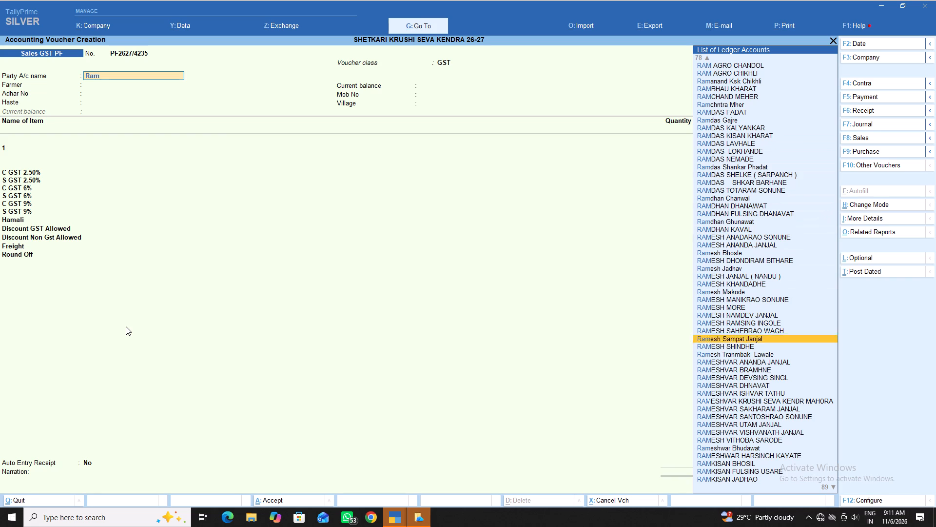
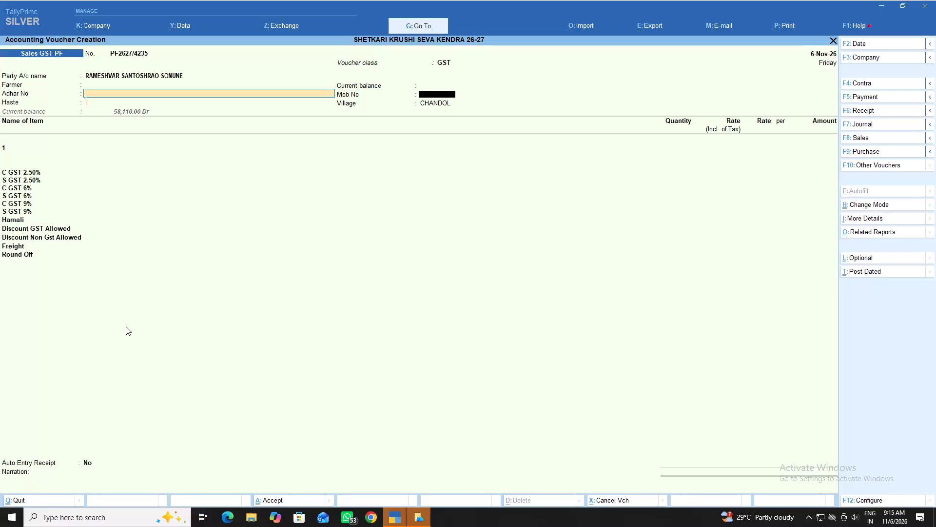
Leave the remaining party fields blank and add MEDEX 250 ML from batch Me-00245, quantity 1, at a tax-inclusive rate of 320.
{"action": "key", "text": "Return"}
{"action": "key", "text": "Return"}
{"action": "key", "text": "Return"}
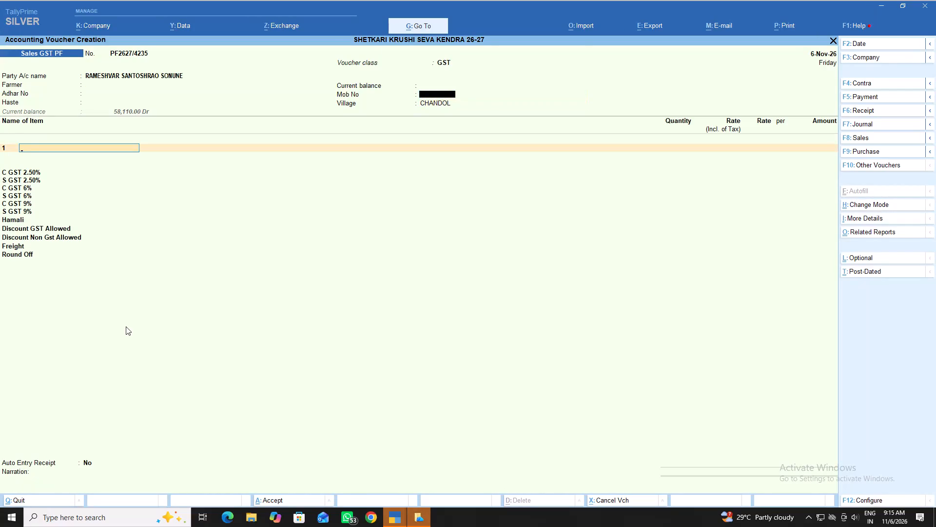
{"action": "type", "text": "me"}
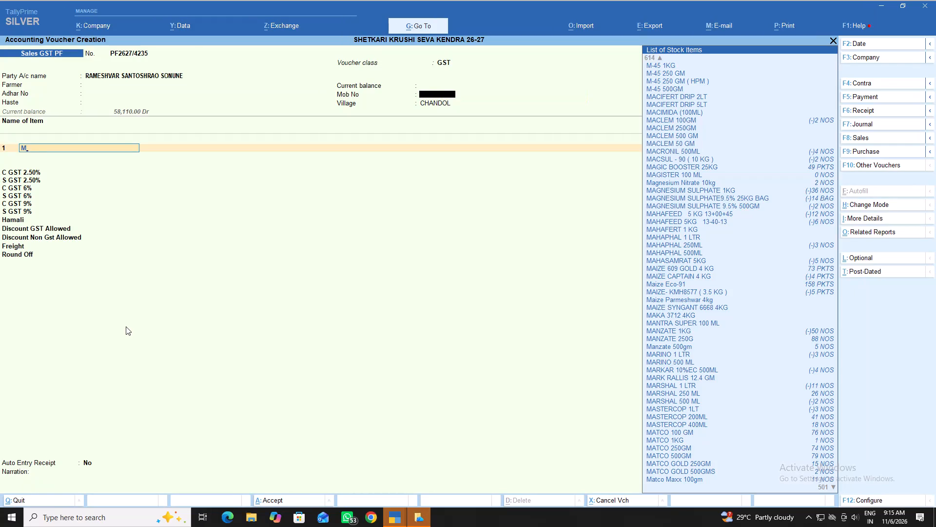
{"action": "type", "text": "de"}
{"action": "key", "text": "Down"}
{"action": "key", "text": "Down"}
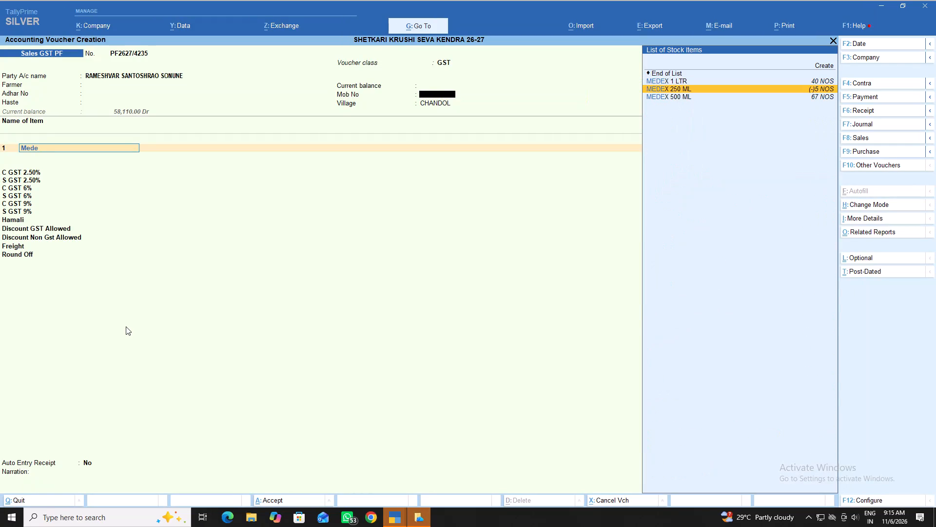
{"action": "key", "text": "Return"}
{"action": "key", "text": "Down"}
{"action": "key", "text": "Return"}
{"action": "key", "text": "1"}
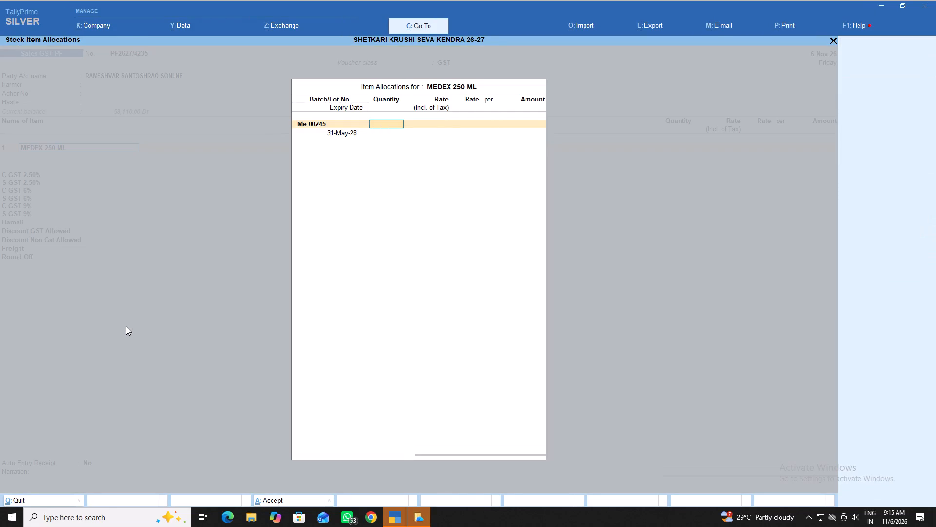
{"action": "key", "text": "Return"}
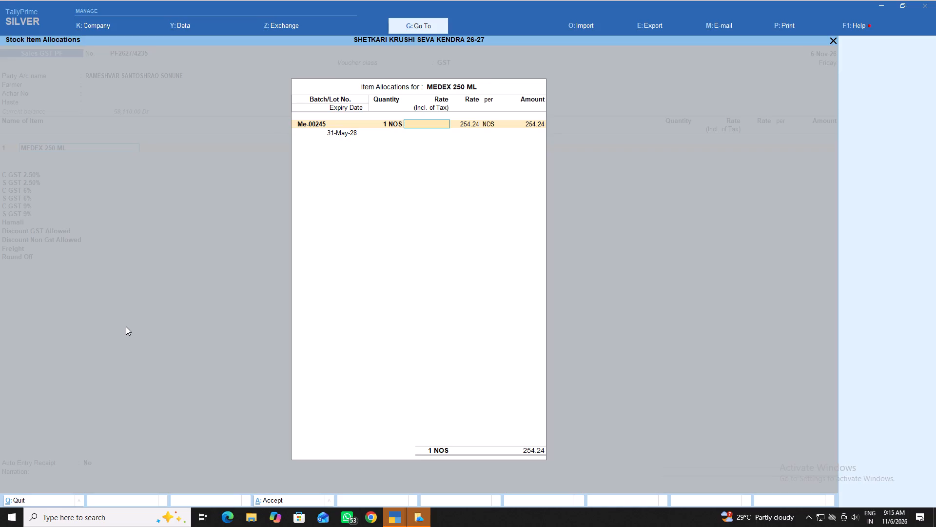
{"action": "type", "text": "320"}
{"action": "key", "text": "Return"}
{"action": "key", "text": "Return"}
{"action": "key", "text": "Return"}
{"action": "key", "text": "Return"}
{"action": "key", "text": "Return"}
{"action": "key", "text": "Return"}
{"action": "key", "text": "Return"}
{"action": "key", "text": "Return"}
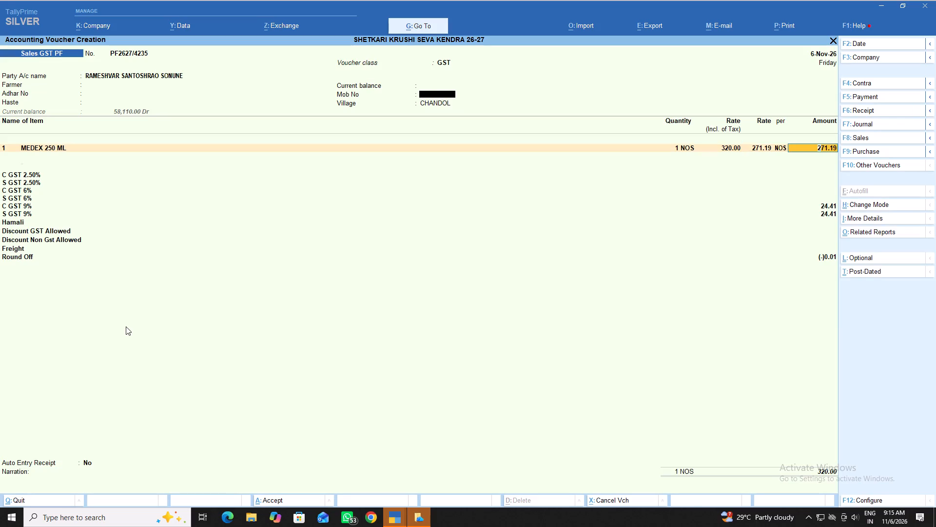
Add JUMBO 1 LT as the second item from batch Ge2026, quantity 1, at a tax-inclusive rate of 450.
{"action": "type", "text": "ju"}
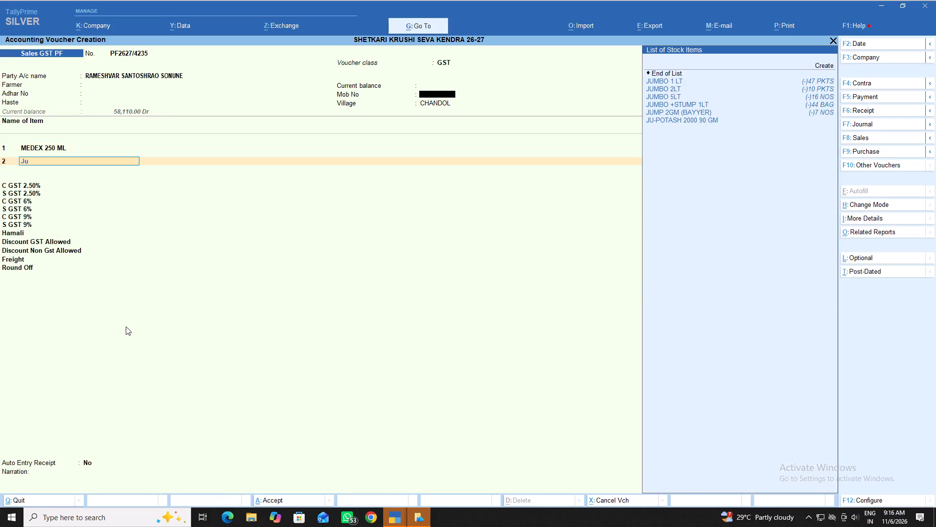
{"action": "key", "text": "Down"}
{"action": "key", "text": "Return"}
{"action": "key", "text": "Return"}
{"action": "key", "text": "1"}
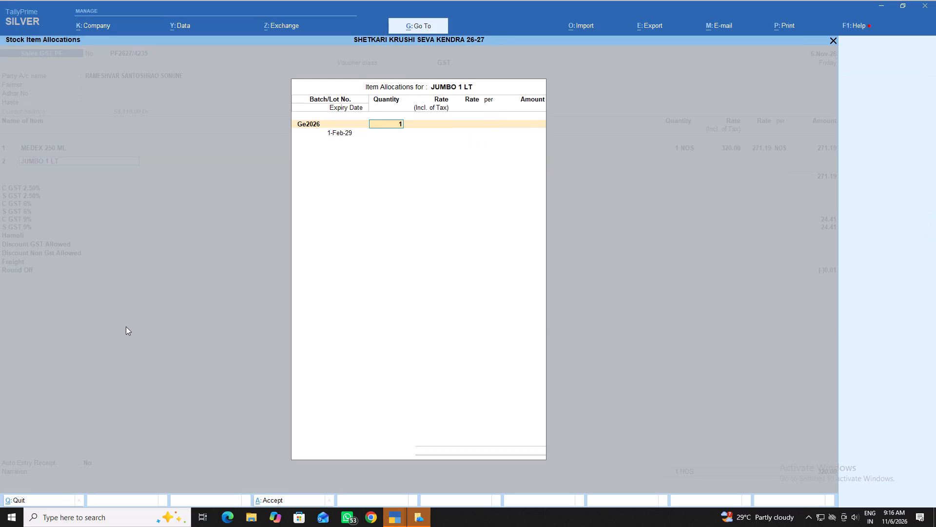
{"action": "key", "text": "Return"}
{"action": "type", "text": "450"}
{"action": "key", "text": "Return"}
{"action": "key", "text": "Return"}
{"action": "key", "text": "Return"}
{"action": "key", "text": "Return"}
{"action": "key", "text": "Return"}
{"action": "key", "text": "Return"}
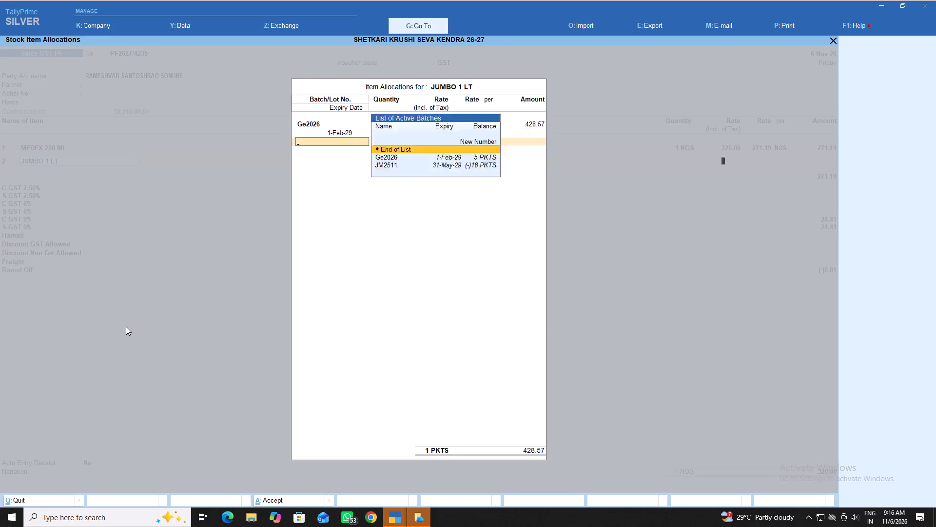
{"action": "key", "text": "Return"}
{"action": "key", "text": "Return"}
Add MAXIMA - 200 GM as the third item from batch M241101, quantity 1, at a tax-inclusive rate of 280.
{"action": "type", "text": "ma"}
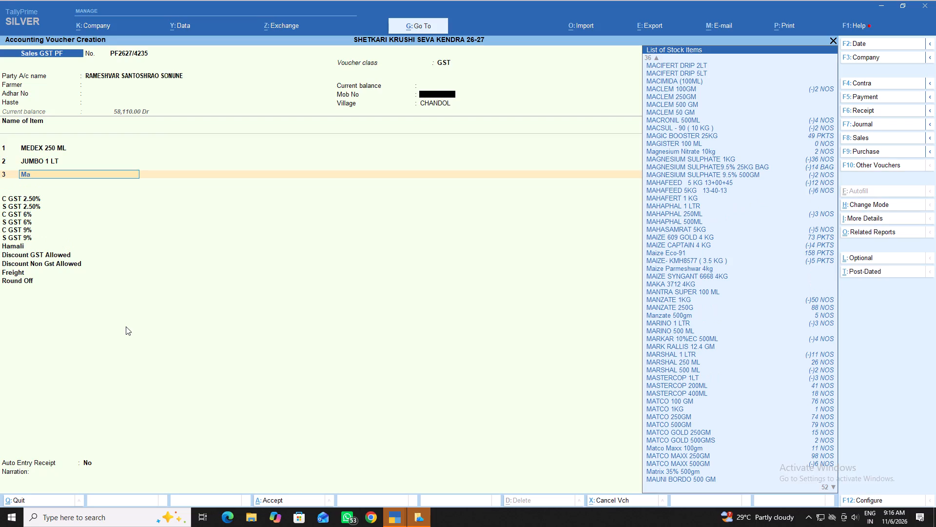
{"action": "key", "text": "Down"}
{"action": "key", "text": "Down"}
{"action": "key", "text": "Down"}
{"action": "key", "text": "Down"}
{"action": "key", "text": "Down"}
{"action": "key", "text": "Down"}
{"action": "key", "text": "Down"}
{"action": "key", "text": "Down"}
{"action": "key", "text": "Down"}
{"action": "key", "text": "Down"}
{"action": "key", "text": "Down"}
{"action": "key", "text": "Down"}
{"action": "key", "text": "Down"}
{"action": "key", "text": "Down"}
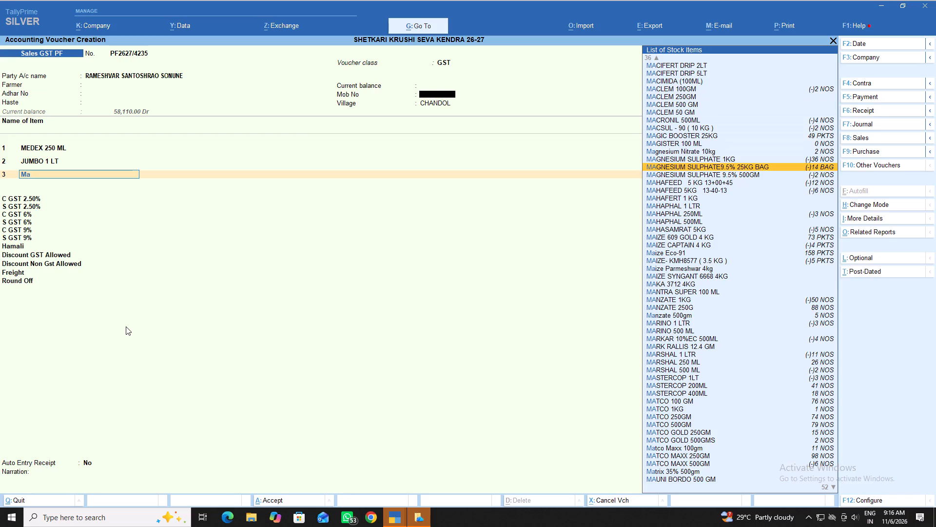
{"action": "key", "text": "x"}
{"action": "key", "text": "Down"}
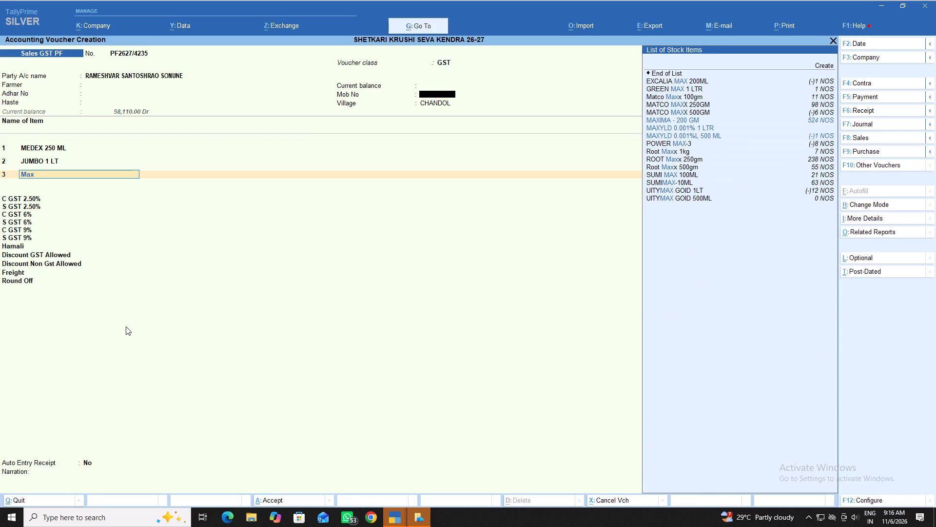
{"action": "key", "text": "Return"}
{"action": "key", "text": "Down"}
{"action": "key", "text": "Down"}
{"action": "key", "text": "Return"}
{"action": "key", "text": "1"}
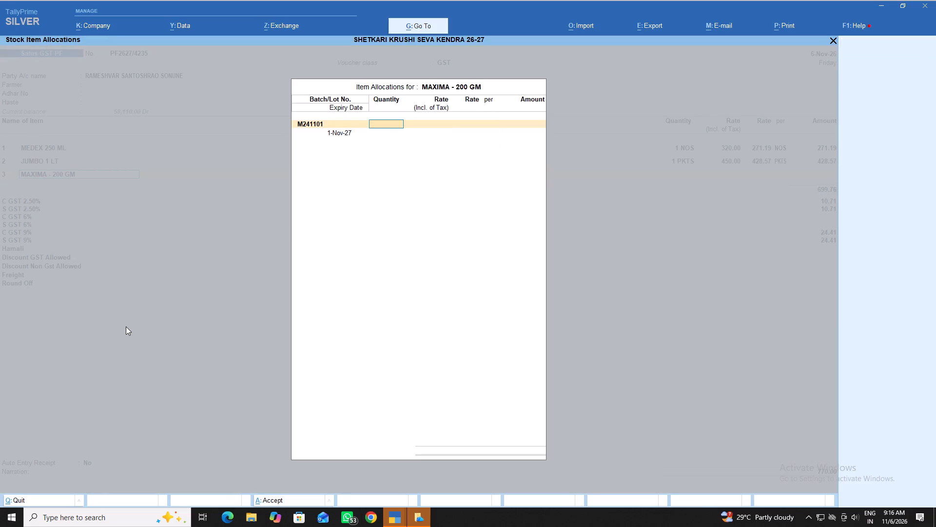
{"action": "key", "text": "Return"}
{"action": "type", "text": "280"}
{"action": "key", "text": "Return"}
{"action": "key", "text": "Return"}
{"action": "key", "text": "Return"}
{"action": "key", "text": "Return"}
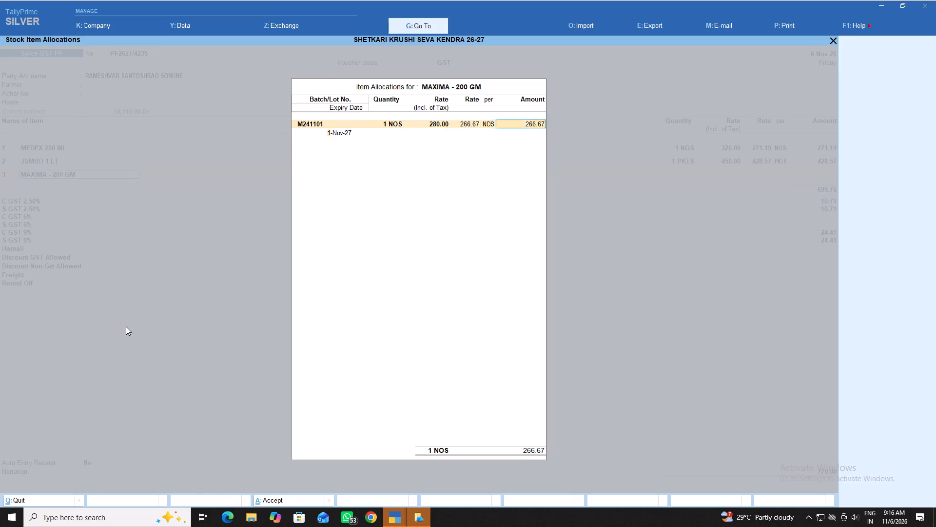
{"action": "key", "text": "Return"}
{"action": "key", "text": "Return"}
{"action": "key", "text": "Return"}
{"action": "key", "text": "Return"}
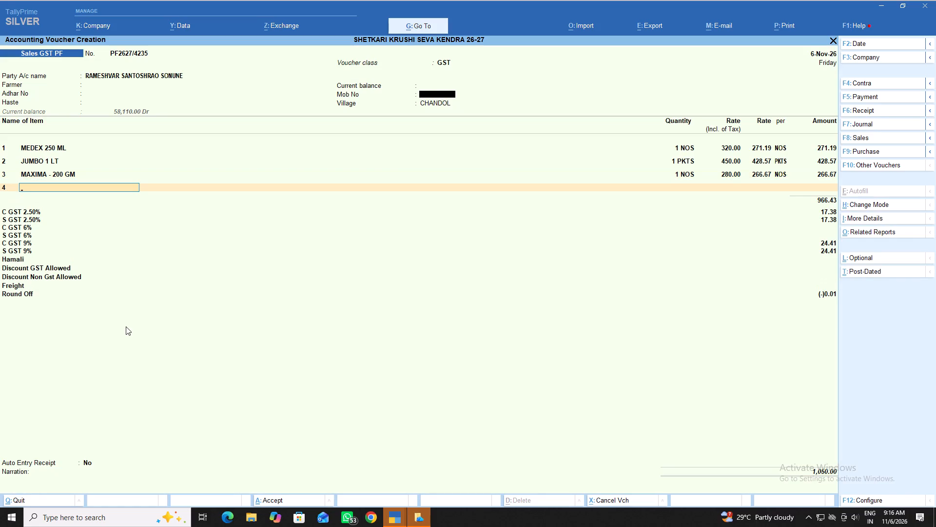
Add PROGIBBEASYWSG 12.5GM as the fourth item from batch VPGY507026, quantity 1, at a tax-inclusive rate of 470.
{"action": "type", "text": "pro"}
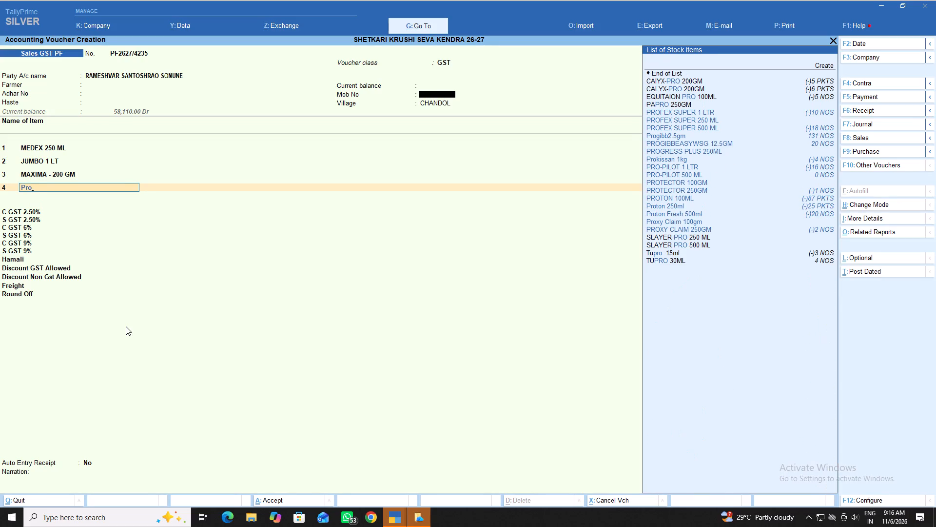
{"action": "key", "text": "Down"}
{"action": "key", "text": "Down"}
{"action": "key", "text": "Down"}
{"action": "key", "text": "Down"}
{"action": "key", "text": "Down"}
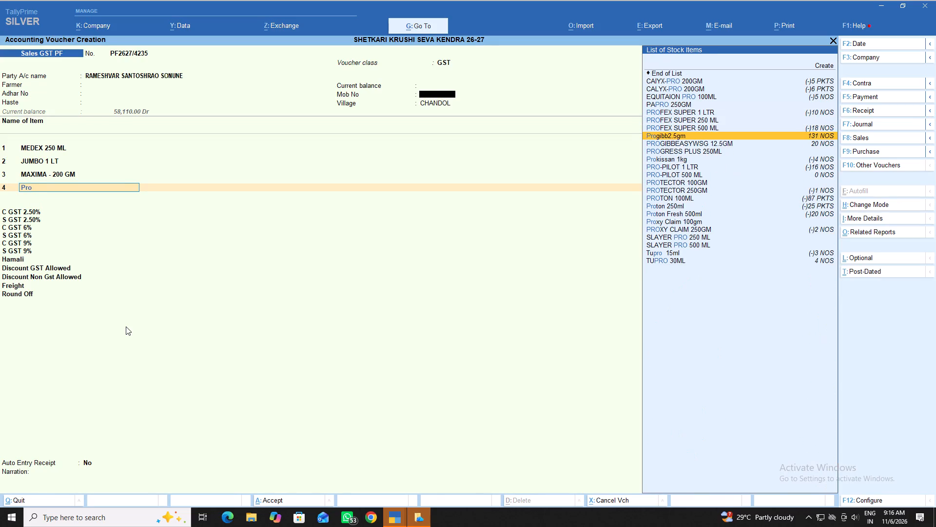
{"action": "key", "text": "Return"}
{"action": "key", "text": "Return"}
{"action": "key", "text": "1"}
{"action": "key", "text": "Return"}
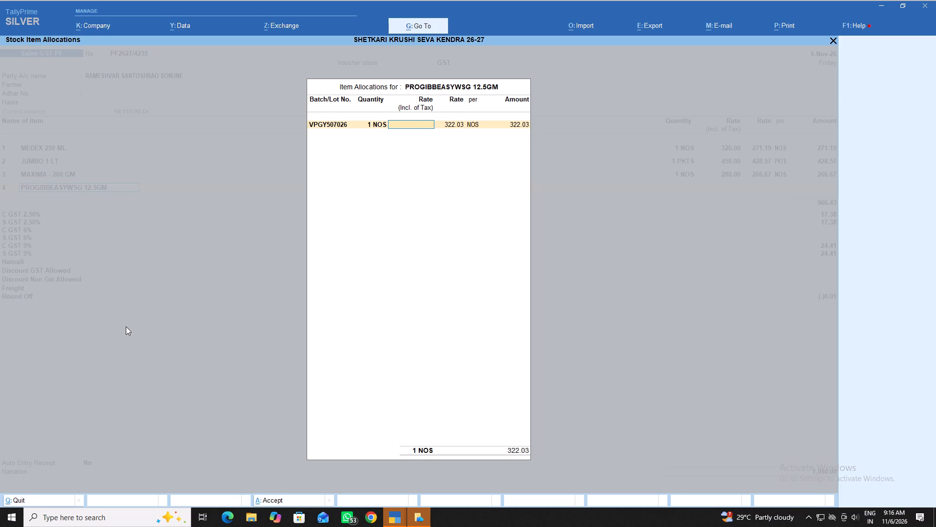
{"action": "type", "text": "470"}
{"action": "key", "text": "Return"}
{"action": "key", "text": "Return"}
{"action": "key", "text": "Return"}
{"action": "key", "text": "Return"}
{"action": "key", "text": "Return"}
{"action": "key", "text": "Return"}
{"action": "key", "text": "Return"}
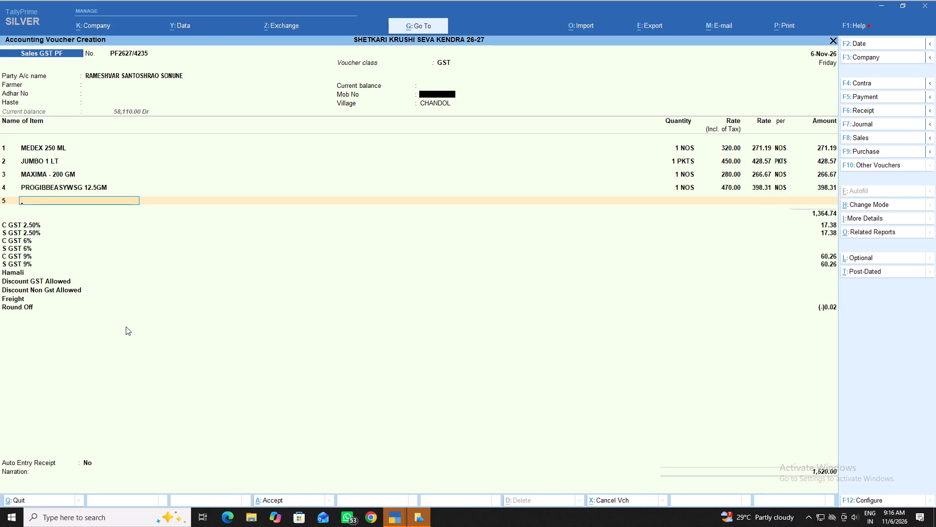
Add MASTERCOP 400ML as the fifth item from batch AICD608015, quantity 1, at a tax-inclusive rate of 680.
{"action": "type", "text": "mas"}
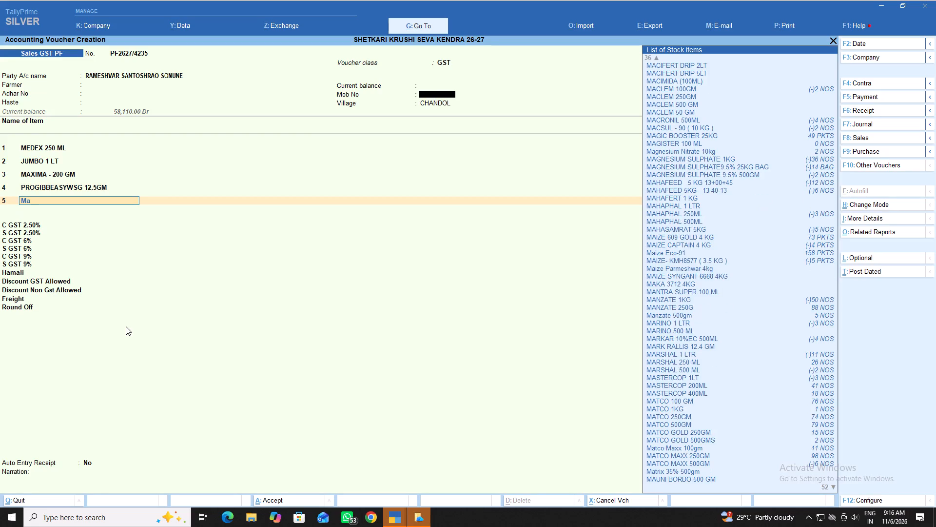
{"action": "key", "text": "Down"}
{"action": "key", "text": "Down"}
{"action": "key", "text": "Down"}
{"action": "key", "text": "Return"}
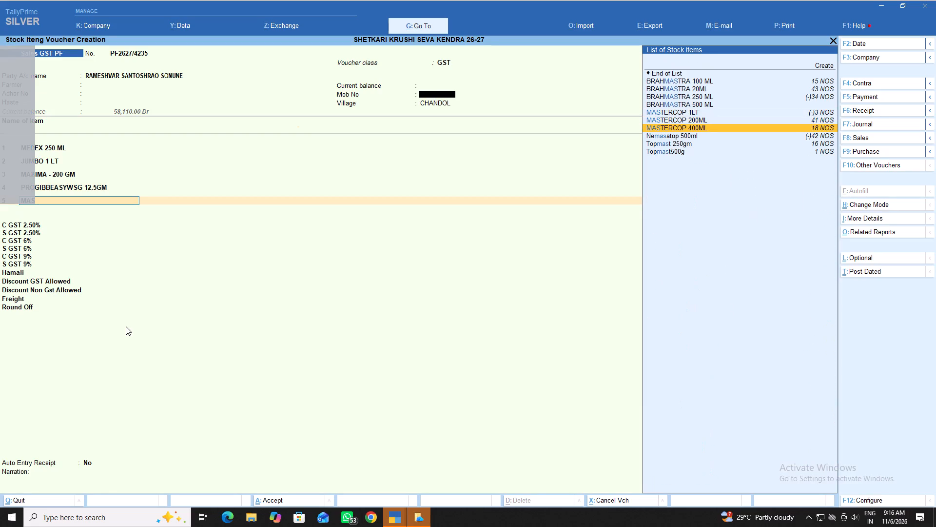
{"action": "key", "text": "Return"}
{"action": "key", "text": "1"}
{"action": "key", "text": "Return"}
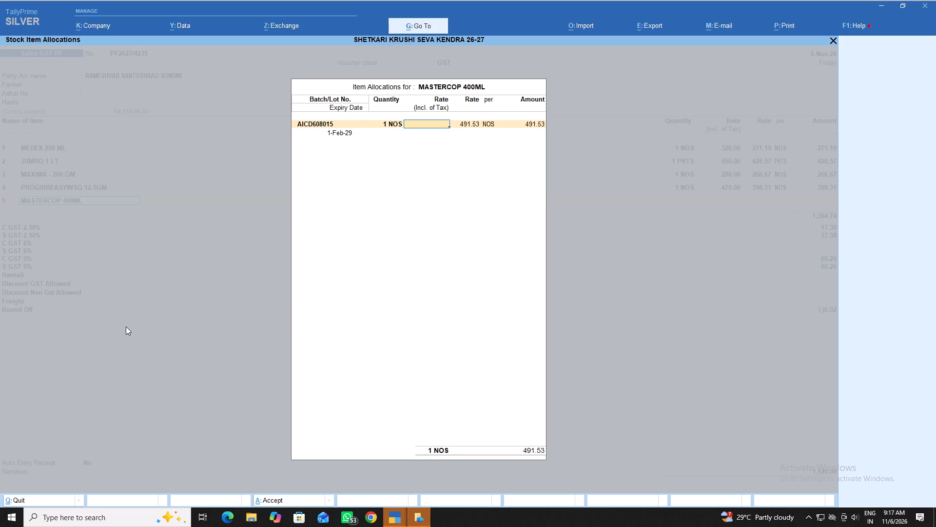
{"action": "type", "text": "680"}
{"action": "key", "text": "Return"}
{"action": "key", "text": "Return"}
{"action": "key", "text": "Return"}
{"action": "key", "text": "Return"}
{"action": "key", "text": "Return"}
{"action": "key", "text": "Return"}
{"action": "key", "text": "Return"}
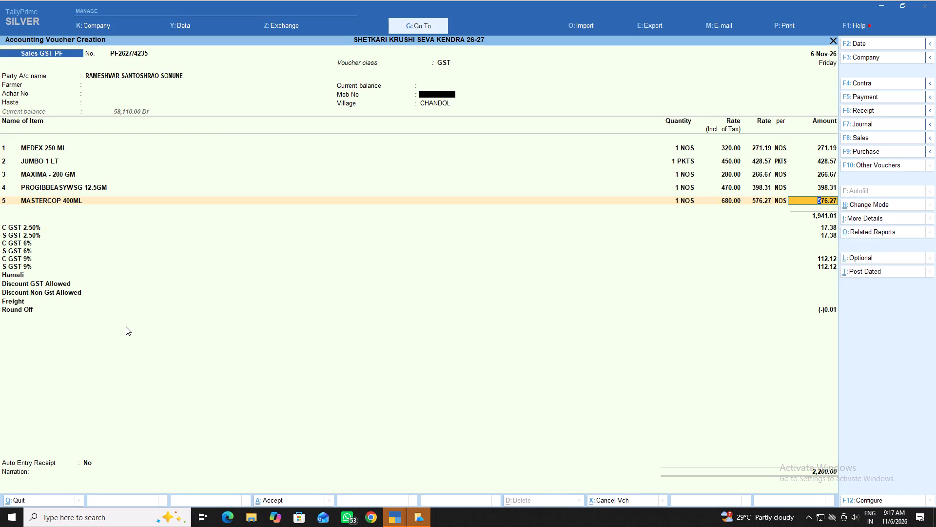
{"action": "key", "text": "Return"}
Add MESHI 250 ML as the sixth item from batch VMSI509073, quantity 1, at a tax-inclusive rate of 350.
{"action": "type", "text": "me"}
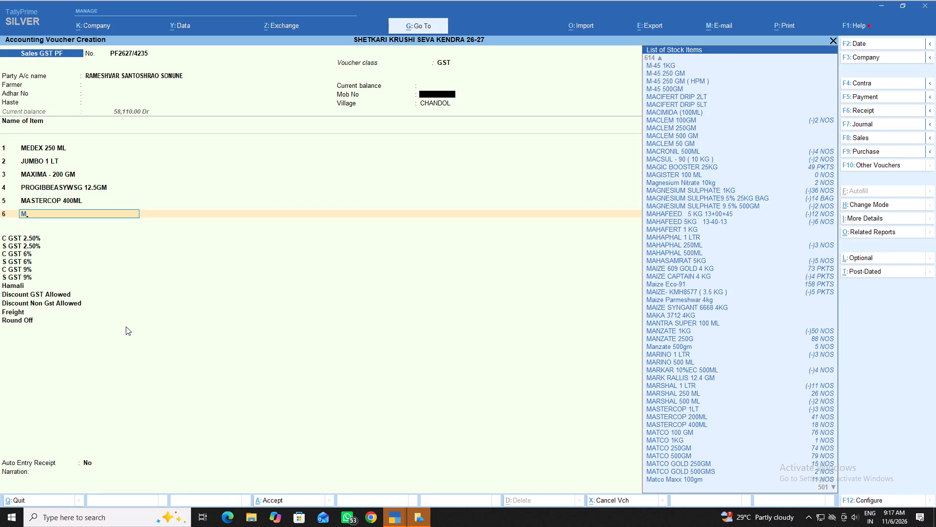
{"action": "key", "text": "Down"}
{"action": "key", "text": "Down"}
{"action": "key", "text": "Down"}
{"action": "key", "text": "Down"}
{"action": "key", "text": "Down"}
{"action": "key", "text": "Down"}
{"action": "key", "text": "Down"}
{"action": "key", "text": "Down"}
{"action": "key", "text": "Down"}
{"action": "key", "text": "Down"}
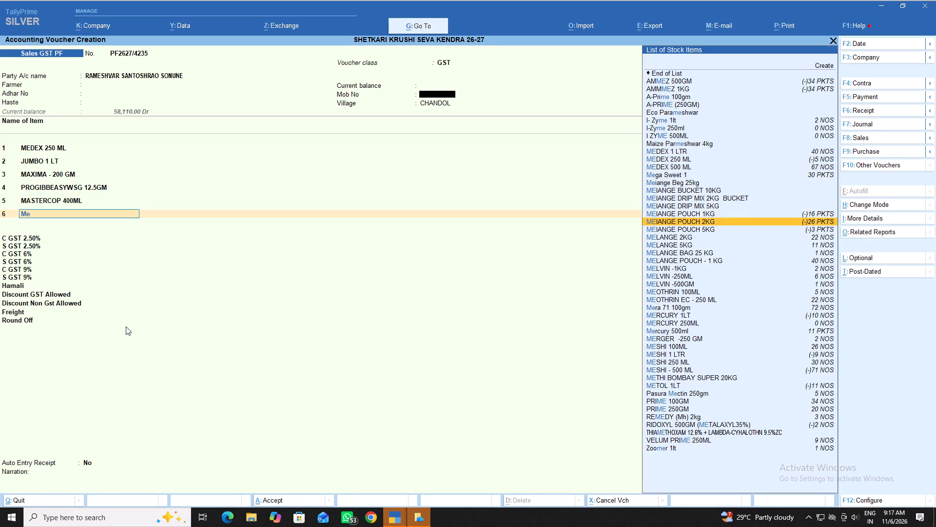
{"action": "key", "text": "Down"}
{"action": "key", "text": "Down"}
{"action": "key", "text": "Down"}
{"action": "key", "text": "Down"}
{"action": "key", "text": "Down"}
{"action": "key", "text": "Down"}
{"action": "key", "text": "Down"}
{"action": "key", "text": "Down"}
{"action": "key", "text": "Down"}
{"action": "key", "text": "Down"}
{"action": "key", "text": "Down"}
{"action": "key", "text": "Down"}
{"action": "key", "text": "Down"}
{"action": "key", "text": "Down"}
{"action": "key", "text": "Down"}
{"action": "key", "text": "Down"}
{"action": "key", "text": "Down"}
{"action": "key", "text": "Down"}
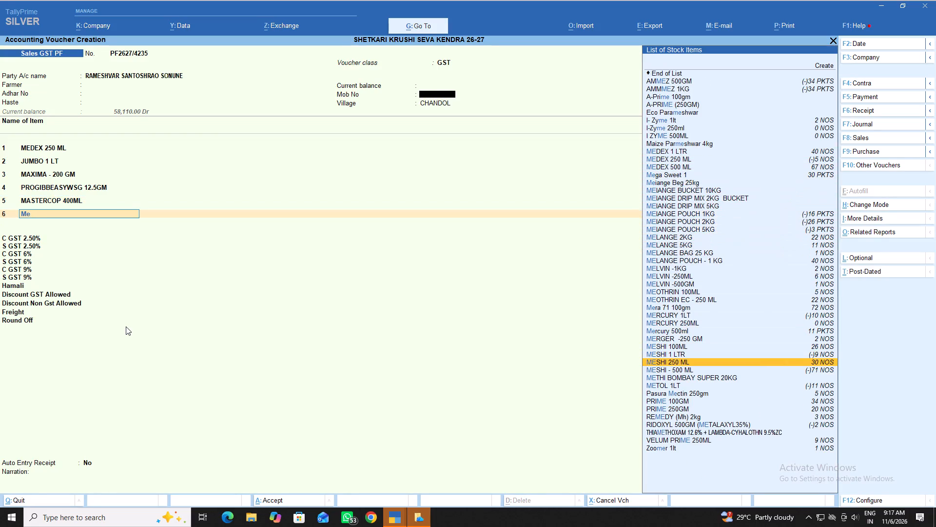
{"action": "key", "text": "Return"}
{"action": "key", "text": "Down"}
{"action": "key", "text": "Up"}
{"action": "key", "text": "Return"}
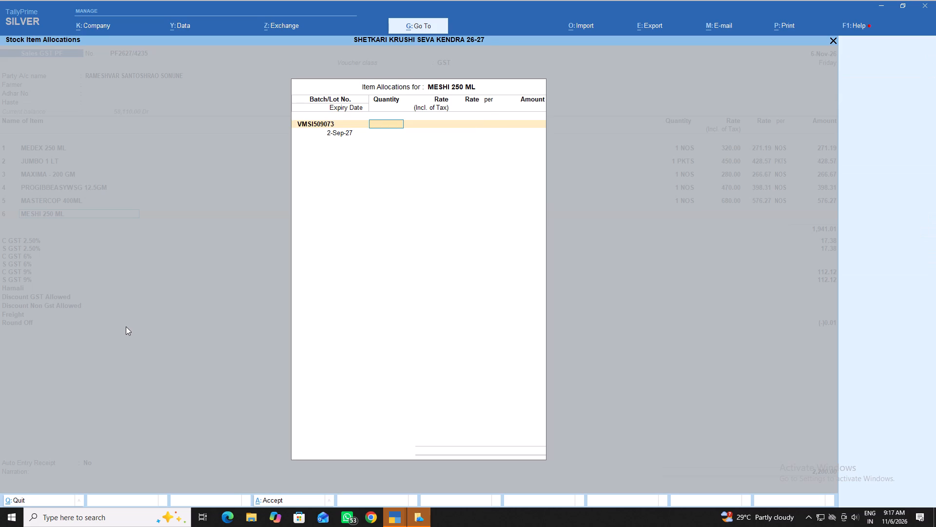
{"action": "key", "text": "1"}
{"action": "key", "text": "Return"}
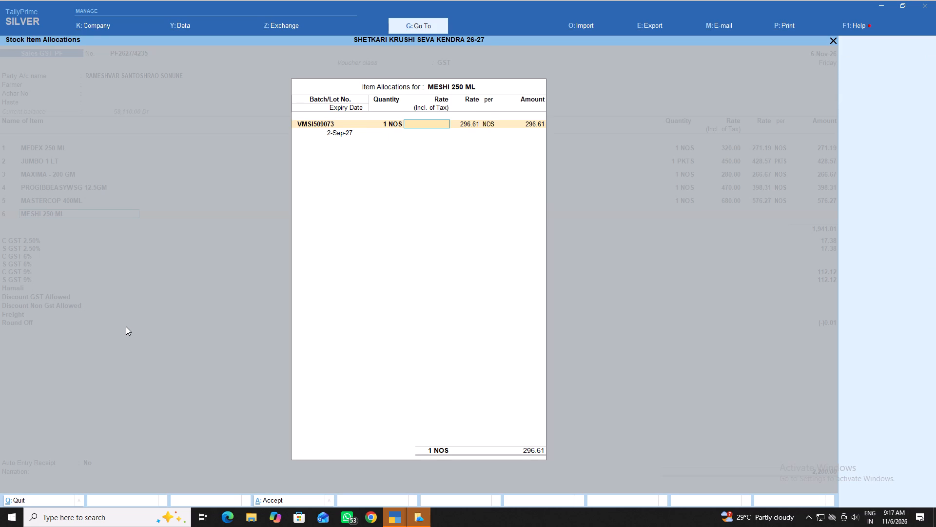
{"action": "type", "text": "35"}
{"action": "key", "text": "0"}
{"action": "key", "text": "Return"}
{"action": "key", "text": "Return"}
{"action": "key", "text": "Return"}
{"action": "key", "text": "Return"}
{"action": "key", "text": "Return"}
{"action": "key", "text": "Return"}
{"action": "key", "text": "Return"}
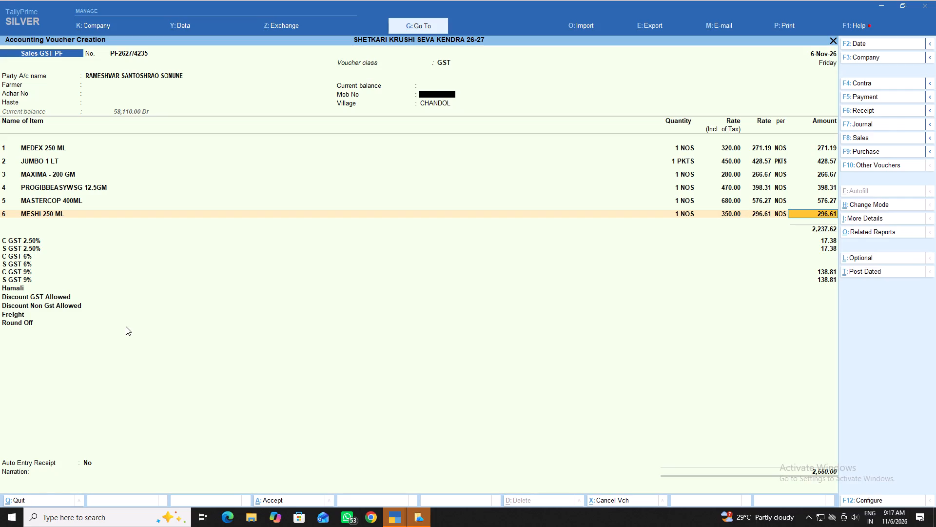
{"action": "key", "text": "Return"}
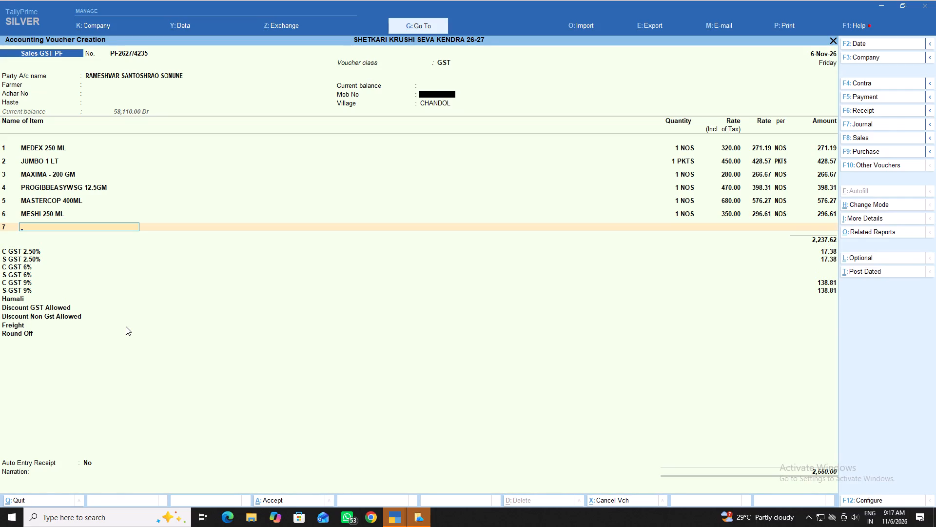
Add Coraking 300ml as the seventh item from batch Ak-27, quantity 1, at a tax-inclusive rate of 520.
{"action": "type", "text": "cor"}
{"action": "key", "text": "Down"}
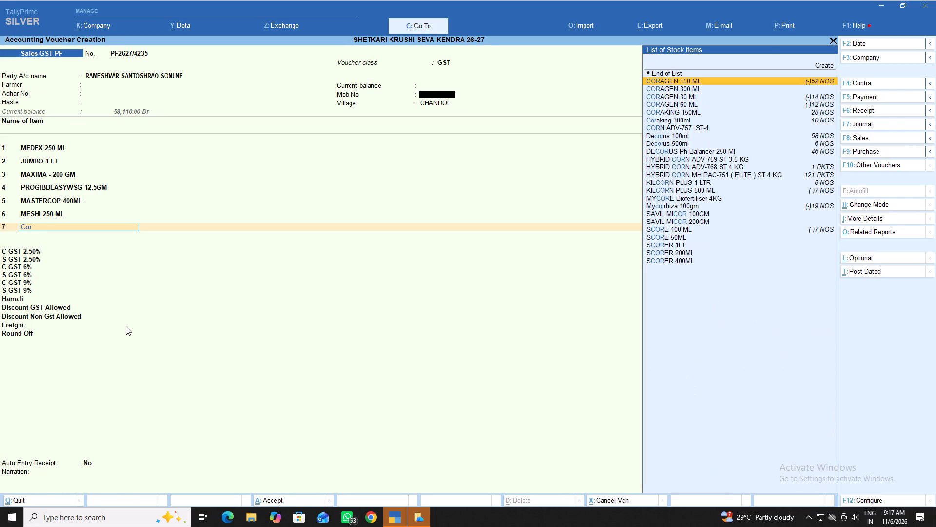
{"action": "key", "text": "Down"}
{"action": "key", "text": "Down"}
{"action": "key", "text": "Down"}
{"action": "key", "text": "Down"}
{"action": "key", "text": "Down"}
{"action": "key", "text": "Return"}
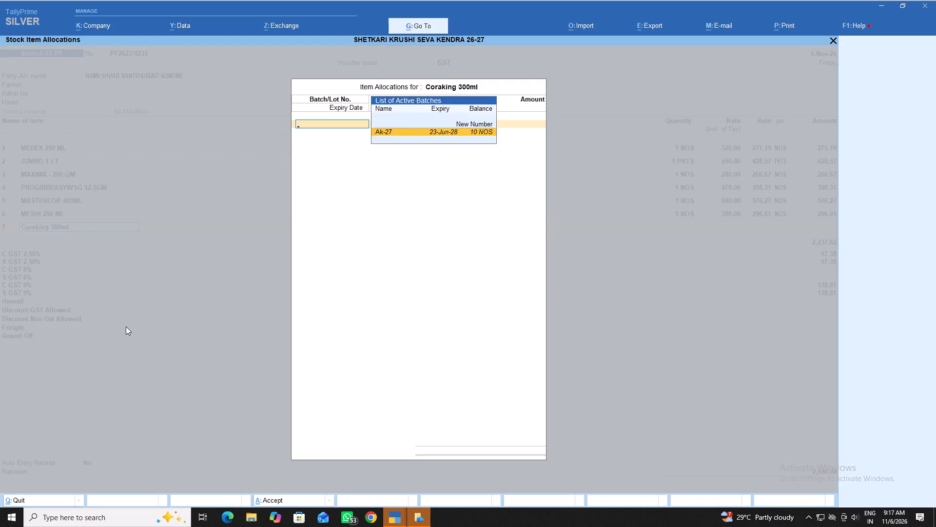
{"action": "key", "text": "Return"}
{"action": "key", "text": "1"}
{"action": "key", "text": "Return"}
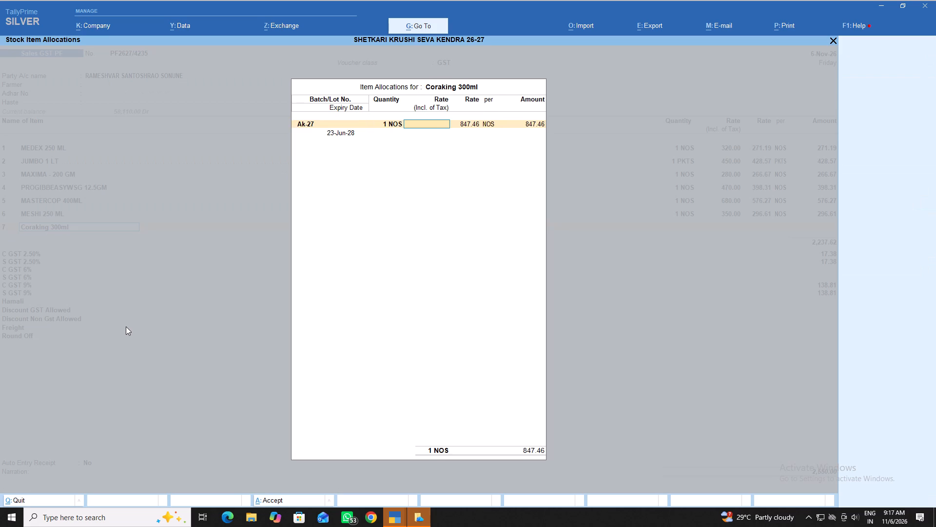
{"action": "type", "text": "520"}
{"action": "key", "text": "Return"}
{"action": "key", "text": "Return"}
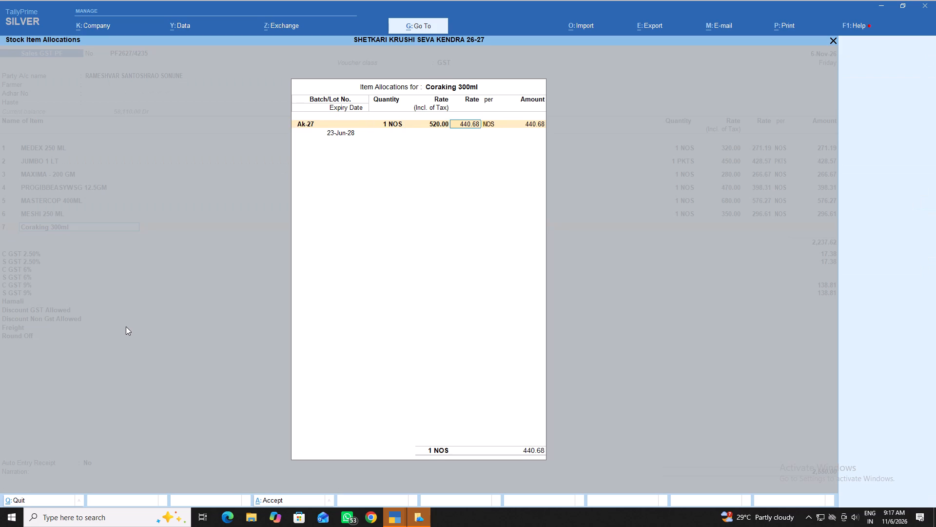
{"action": "key", "text": "Return"}
{"action": "key", "text": "Return"}
{"action": "key", "text": "Return"}
{"action": "key", "text": "Return"}
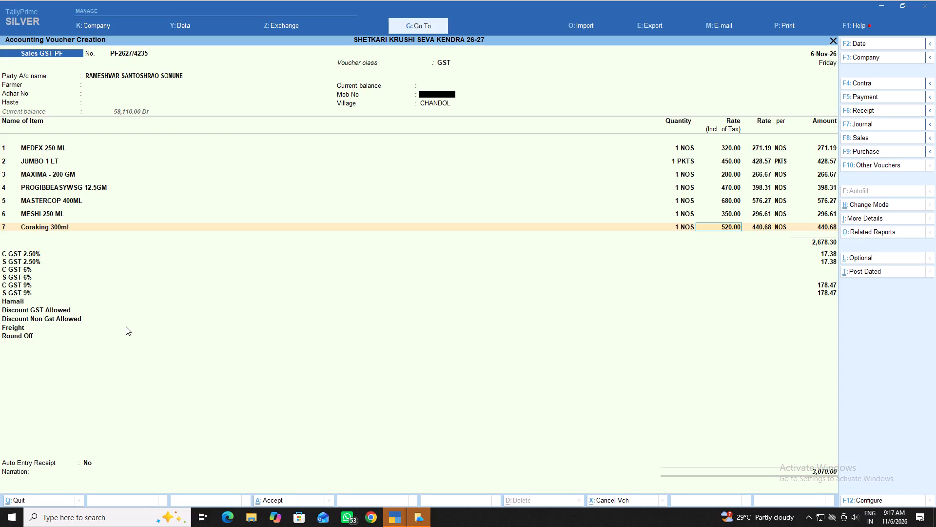
{"action": "key", "text": "Return"}
{"action": "key", "text": "Return"}
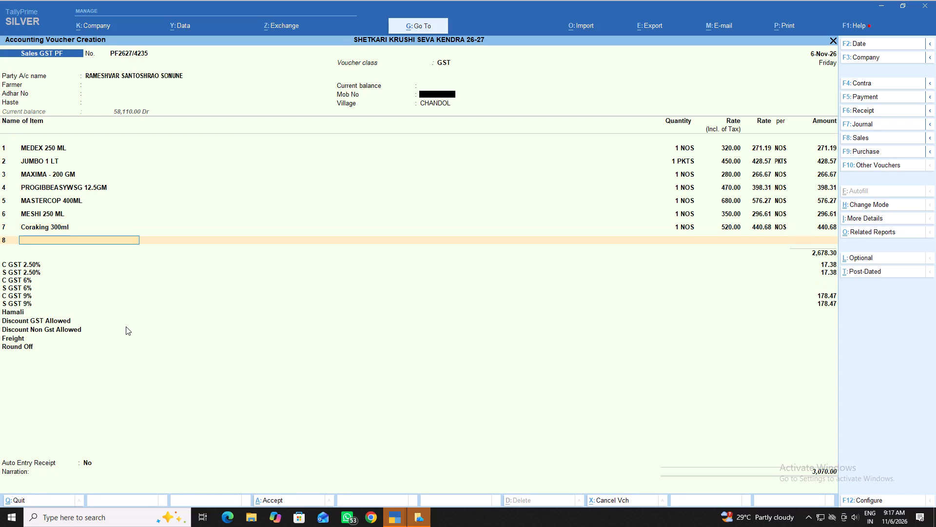
Add ACTI WET 500 ML as the eighth item from batch Aw/11/2026, quantity 1, at a tax-inclusive rate of 650.
{"action": "type", "text": "act"}
{"action": "key", "text": "Down"}
{"action": "key", "text": "Down"}
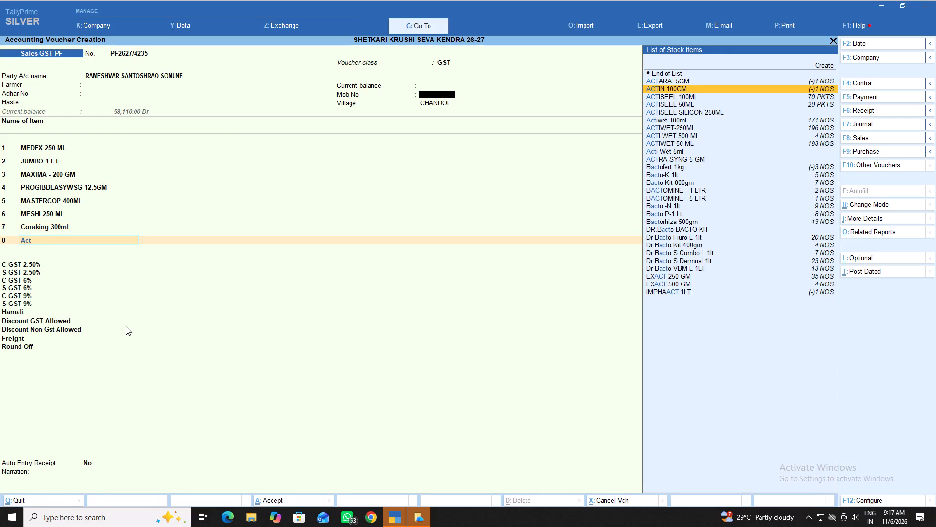
{"action": "key", "text": "Down"}
{"action": "key", "text": "Down"}
{"action": "key", "text": "Down"}
{"action": "key", "text": "Down"}
{"action": "key", "text": "Down"}
{"action": "key", "text": "Down"}
{"action": "key", "text": "Return"}
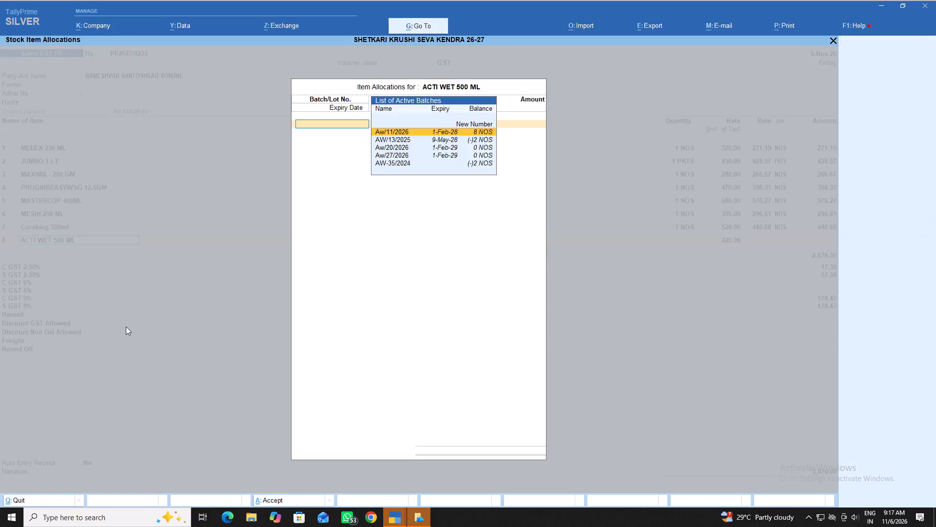
{"action": "key", "text": "Return"}
{"action": "key", "text": "1"}
{"action": "key", "text": "Return"}
{"action": "type", "text": "650"}
{"action": "key", "text": "Return"}
{"action": "key", "text": "Return"}
{"action": "key", "text": "Return"}
{"action": "key", "text": "Return"}
{"action": "key", "text": "Return"}
{"action": "key", "text": "Return"}
{"action": "key", "text": "Return"}
{"action": "key", "text": "Return"}
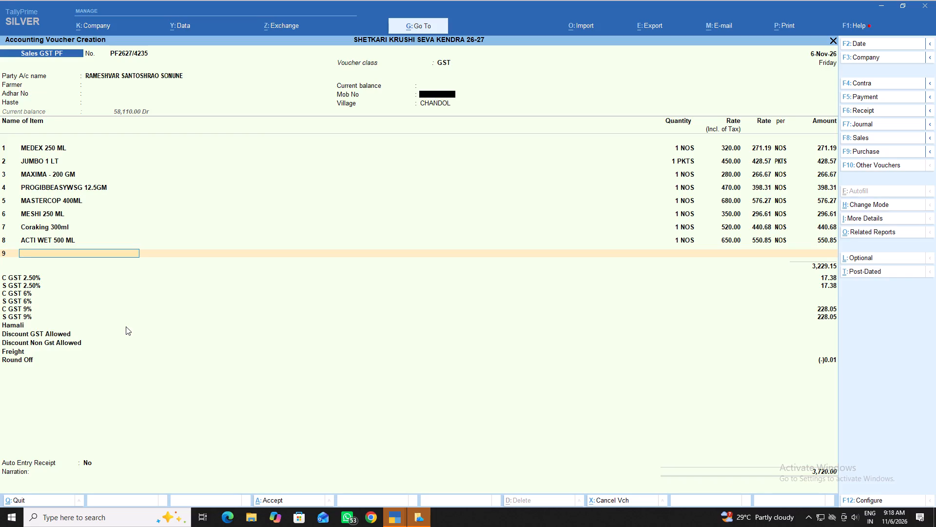
End the item list after the eighth item and proceed to the voucher's additional charges, starting with Hamali.
{"action": "key", "text": "Return"}
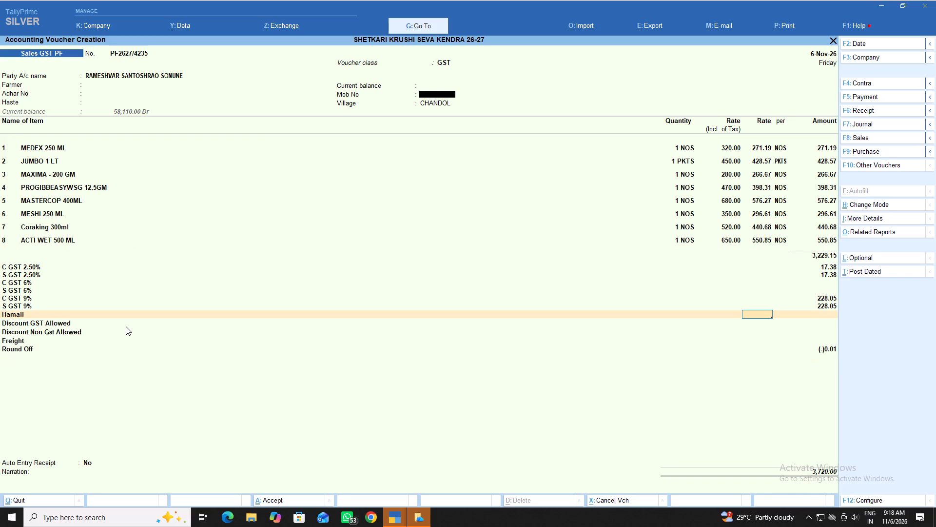
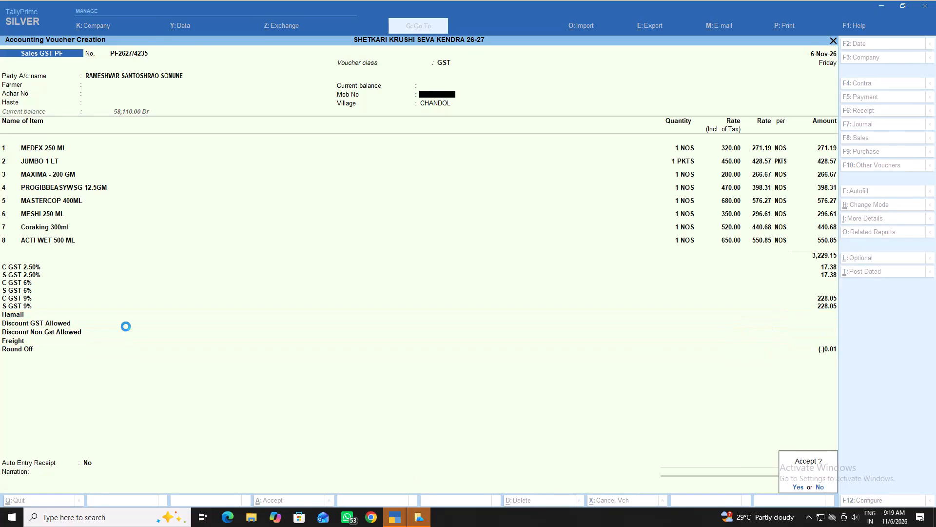
Accept the completed Sales GST PF voucher so that it is saved and sent for printing.
{"action": "key", "text": "Return"}
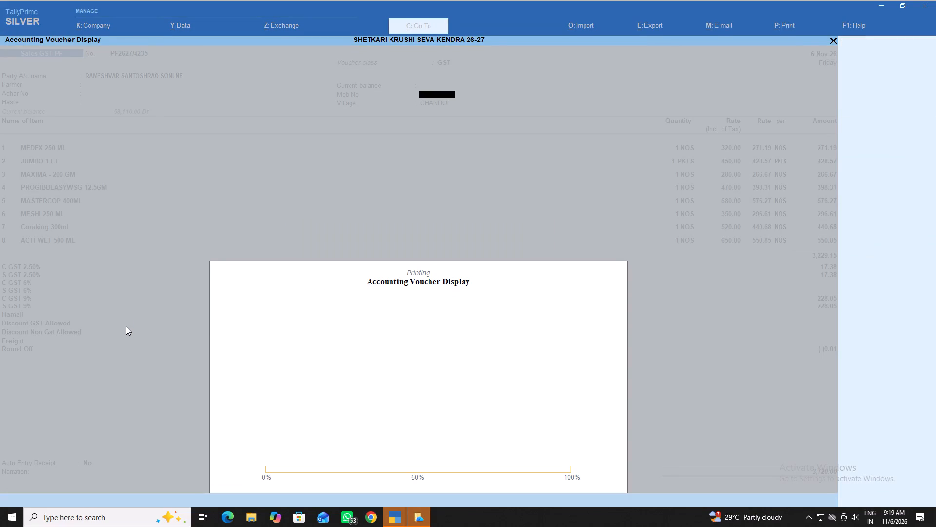
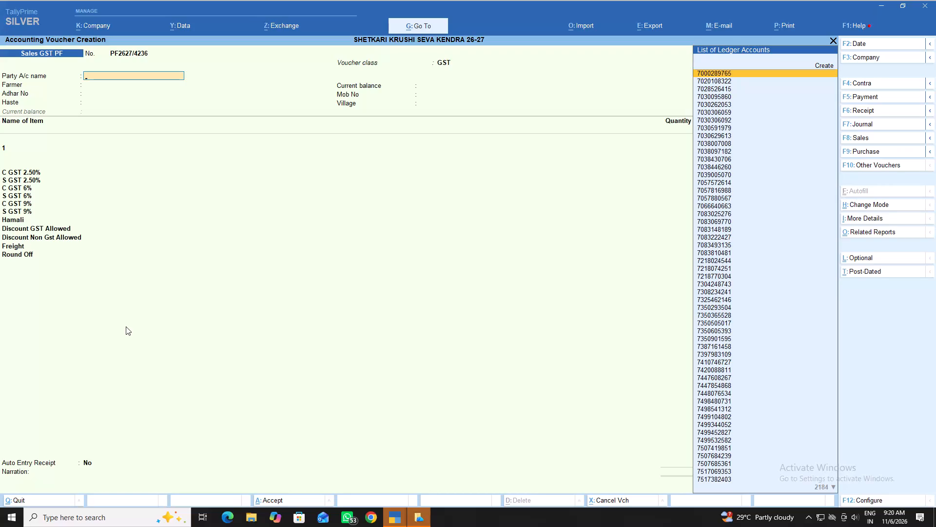
Look up the party account by "Ka" for the new Sales GST PF voucher PF2627/4236.
{"action": "key", "text": "k"}
{"action": "key", "text": "a"}
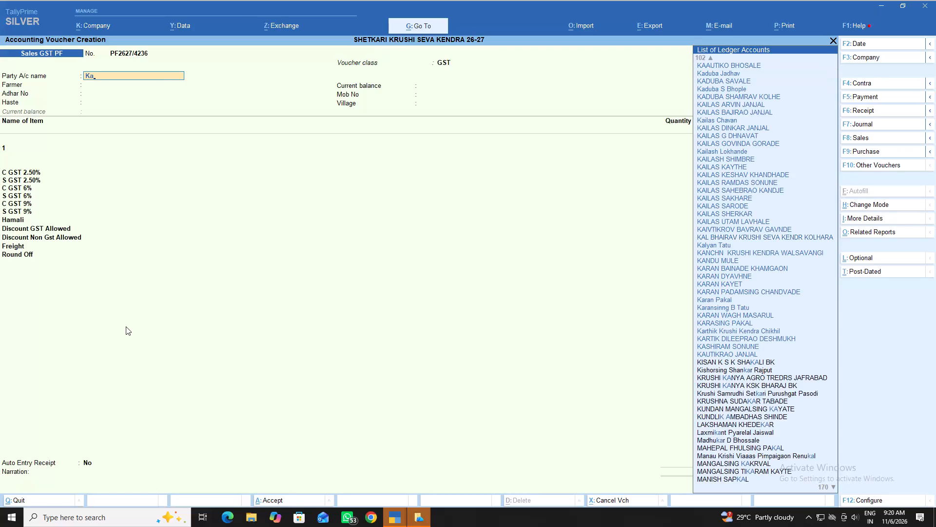
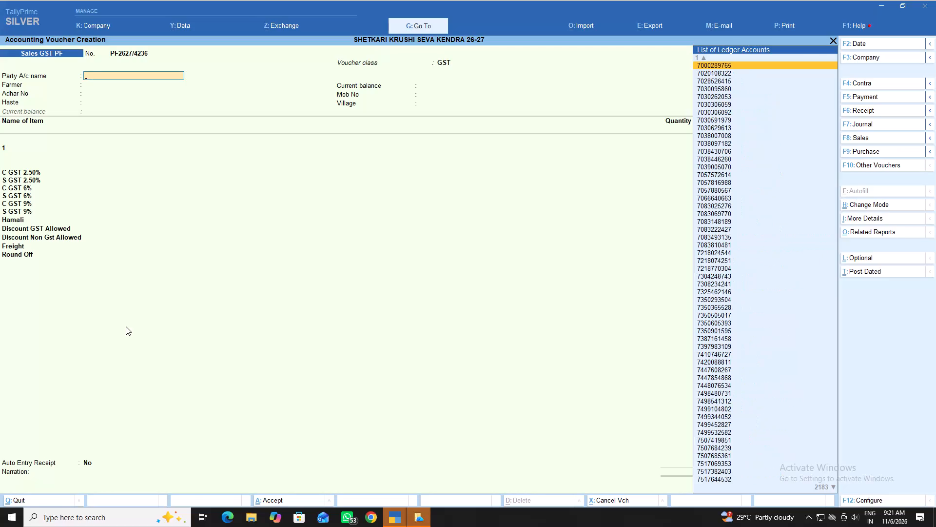
Look through the ledger accounts starting with "K" for the party account of Sales GST PF voucher PF2627/4236.
{"action": "key", "text": "k"}
{"action": "key", "text": "Down"}
{"action": "key", "text": "Down"}
{"action": "key", "text": "Down"}
{"action": "key", "text": "Down"}
{"action": "key", "text": "Down"}
{"action": "key", "text": "Down"}
{"action": "key", "text": "Down"}
{"action": "key", "text": "Down"}
{"action": "key", "text": "Down"}
{"action": "key", "text": "Down"}
{"action": "key", "text": "Down"}
{"action": "key", "text": "Down"}
{"action": "key", "text": "Down"}
{"action": "key", "text": "Down"}
{"action": "key", "text": "Down"}
{"action": "key", "text": "Down"}
{"action": "key", "text": "Down"}
{"action": "key", "text": "Down"}
{"action": "key", "text": "Down"}
{"action": "key", "text": "Down"}
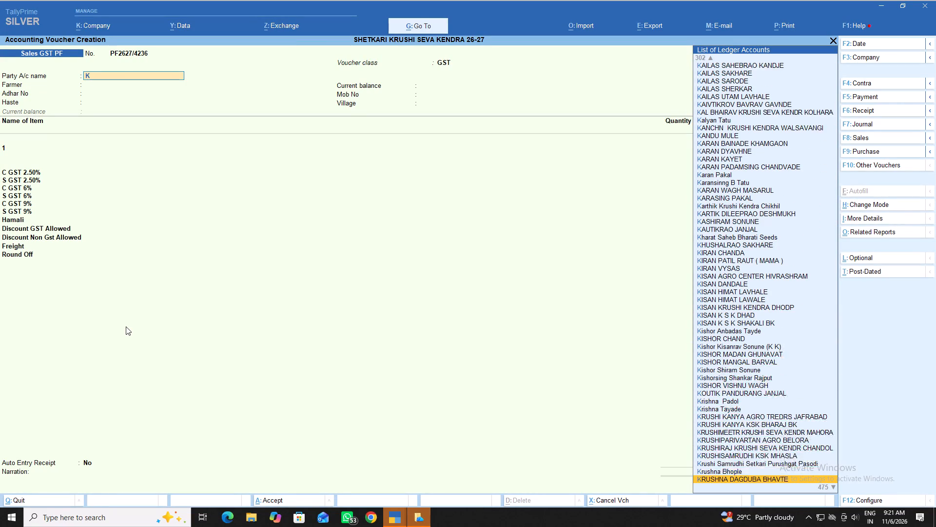
{"action": "key", "text": "Up"}
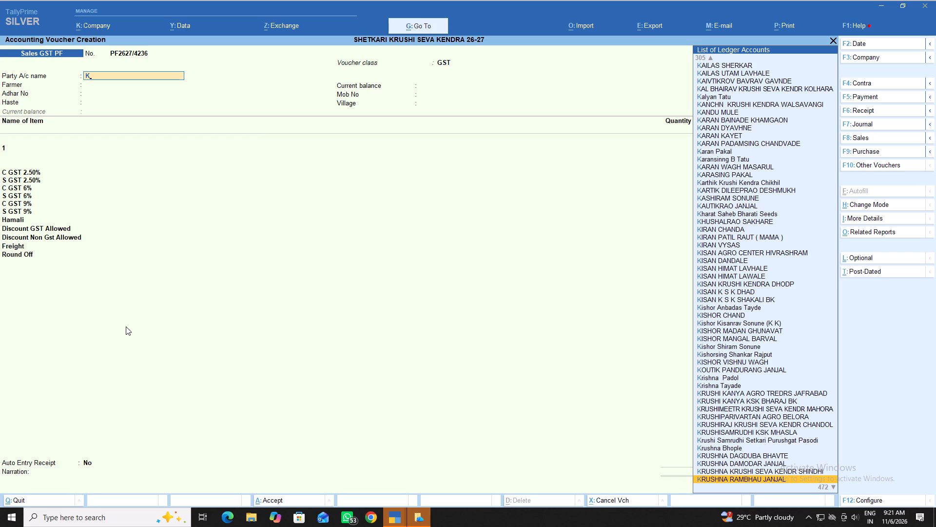
{"action": "key", "text": "Up"}
{"action": "key", "text": "Up"}
{"action": "key", "text": "Up"}
{"action": "key", "text": "Up"}
{"action": "key", "text": "Up"}
{"action": "key", "text": "Up"}
{"action": "key", "text": "Up"}
{"action": "key", "text": "Up"}
{"action": "key", "text": "Up"}
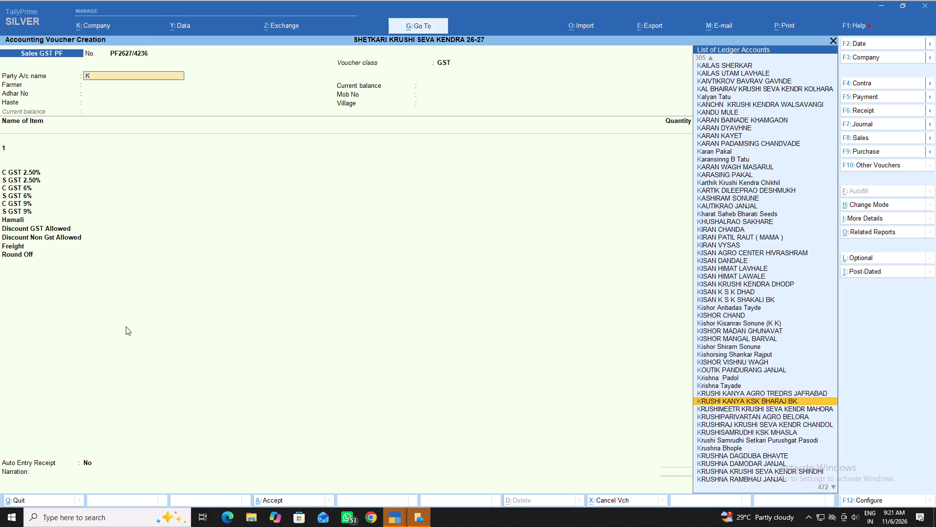
{"action": "key", "text": "Up"}
{"action": "key", "text": "Up"}
{"action": "key", "text": "Up"}
{"action": "key", "text": "Up"}
{"action": "key", "text": "Up"}
{"action": "key", "text": "Up"}
{"action": "key", "text": "Up"}
{"action": "key", "text": "Up"}
{"action": "key", "text": "Up"}
{"action": "key", "text": "Up"}
{"action": "key", "text": "Up"}
{"action": "key", "text": "Up"}
{"action": "key", "text": "Up"}
{"action": "key", "text": "Up"}
{"action": "key", "text": "Up"}
{"action": "key", "text": "Up"}
{"action": "key", "text": "Up"}
{"action": "key", "text": "Up"}
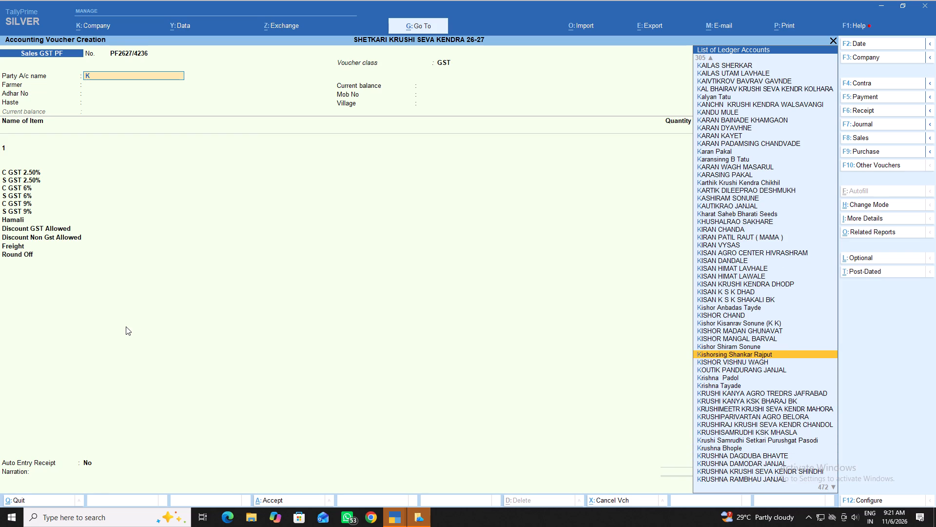
{"action": "key", "text": "Up"}
{"action": "key", "text": "Up"}
{"action": "key", "text": "Up"}
{"action": "key", "text": "Up"}
{"action": "key", "text": "Up"}
{"action": "key", "text": "Up"}
{"action": "key", "text": "Up"}
{"action": "key", "text": "Up"}
{"action": "key", "text": "Up"}
{"action": "key", "text": "Up"}
{"action": "key", "text": "Up"}
{"action": "key", "text": "Up"}
{"action": "key", "text": "Up"}
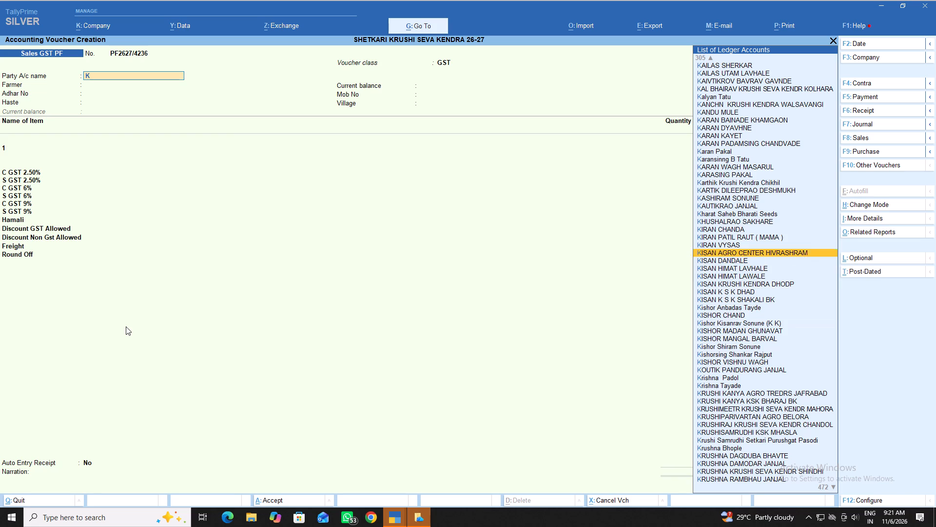
{"action": "key", "text": "Down"}
{"action": "key", "text": "Down"}
{"action": "key", "text": "Down"}
{"action": "key", "text": "Down"}
{"action": "key", "text": "Down"}
{"action": "key", "text": "Down"}
{"action": "key", "text": "Down"}
{"action": "key", "text": "Down"}
{"action": "key", "text": "Down"}
{"action": "key", "text": "Down"}
{"action": "key", "text": "Down"}
{"action": "key", "text": "Down"}
{"action": "key", "text": "Down"}
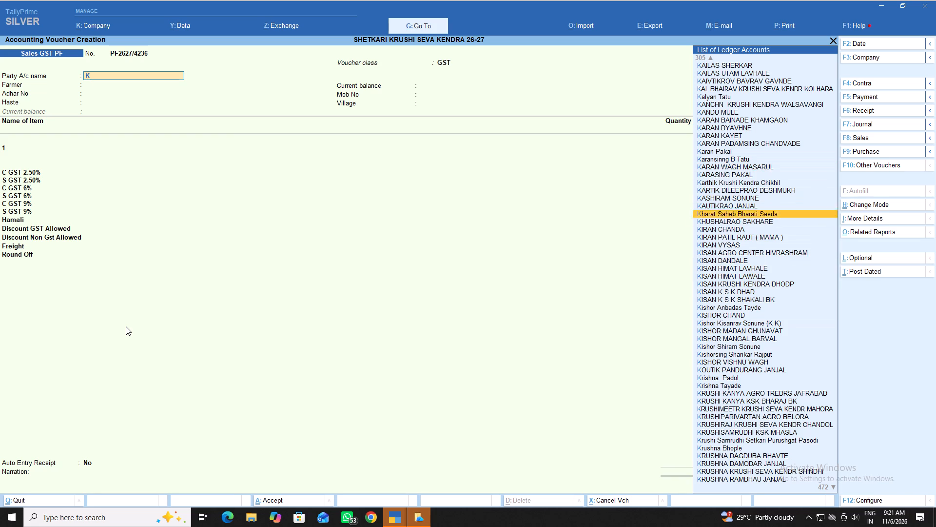
{"action": "key", "text": "Down"}
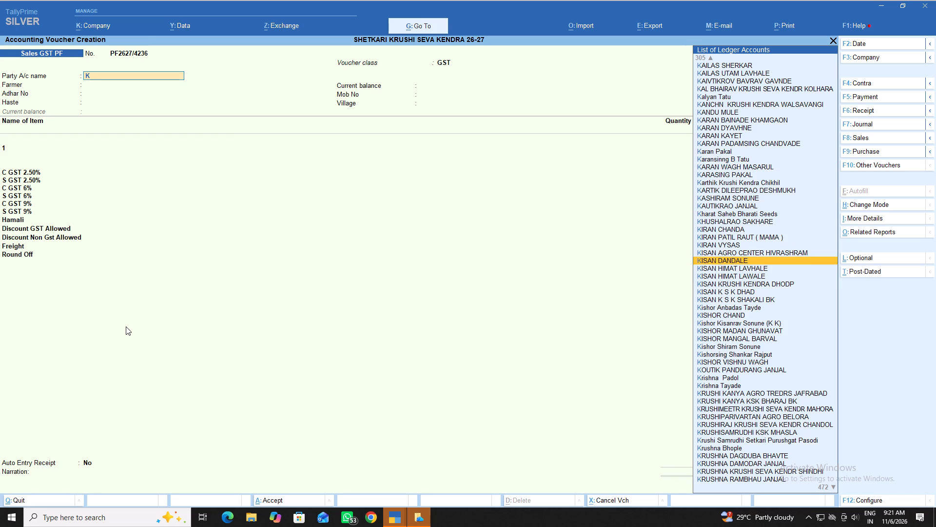
{"action": "key", "text": "Down"}
{"action": "key", "text": "Down"}
{"action": "key", "text": "Down"}
{"action": "key", "text": "Down"}
{"action": "key", "text": "Down"}
{"action": "key", "text": "Down"}
{"action": "key", "text": "Up"}
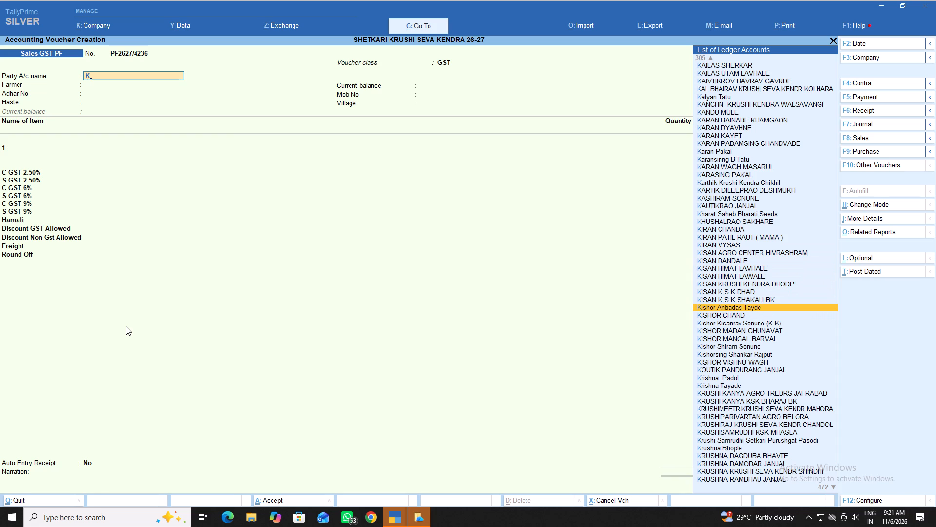
{"action": "key", "text": "Down"}
{"action": "key", "text": "Down"}
{"action": "key", "text": "Down"}
{"action": "key", "text": "Down"}
{"action": "key", "text": "Down"}
{"action": "key", "text": "Down"}
{"action": "key", "text": "Down"}
{"action": "key", "text": "Down"}
{"action": "key", "text": "Down"}
{"action": "key", "text": "Down"}
{"action": "key", "text": "Down"}
{"action": "key", "text": "Down"}
{"action": "key", "text": "Down"}
{"action": "key", "text": "Down"}
{"action": "key", "text": "Down"}
{"action": "key", "text": "Down"}
{"action": "key", "text": "Down"}
{"action": "key", "text": "Down"}
{"action": "key", "text": "Down"}
{"action": "key", "text": "Up"}
{"action": "key", "text": "Up"}
{"action": "key", "text": "Up"}
{"action": "key", "text": "Up"}
{"action": "key", "text": "Up"}
{"action": "key", "text": "Up"}
{"action": "key", "text": "Up"}
{"action": "key", "text": "Up"}
{"action": "key", "text": "Up"}
{"action": "key", "text": "Up"}
{"action": "key", "text": "Up"}
{"action": "key", "text": "Up"}
{"action": "key", "text": "Up"}
{"action": "key", "text": "Up"}
{"action": "key", "text": "Up"}
{"action": "key", "text": "Up"}
{"action": "key", "text": "Up"}
{"action": "key", "text": "Up"}
{"action": "key", "text": "Up"}
{"action": "key", "text": "Up"}
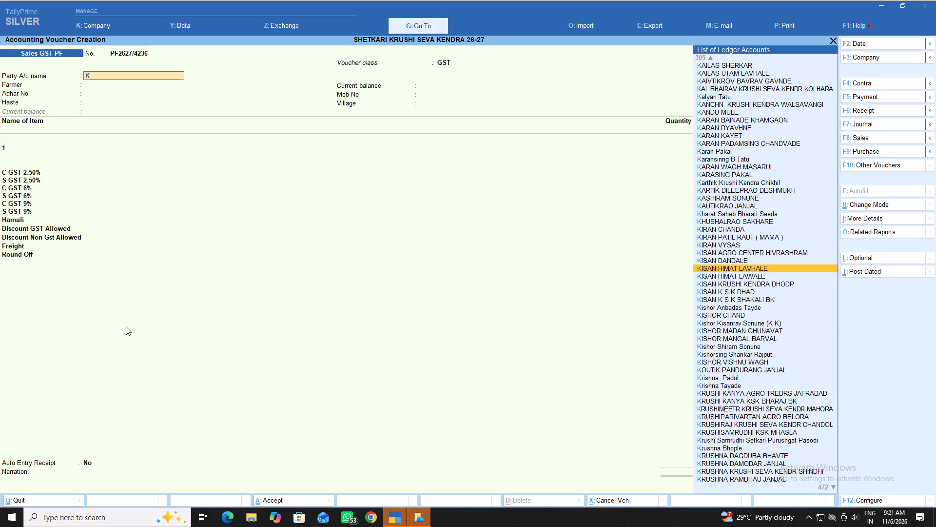
{"action": "key", "text": "Down"}
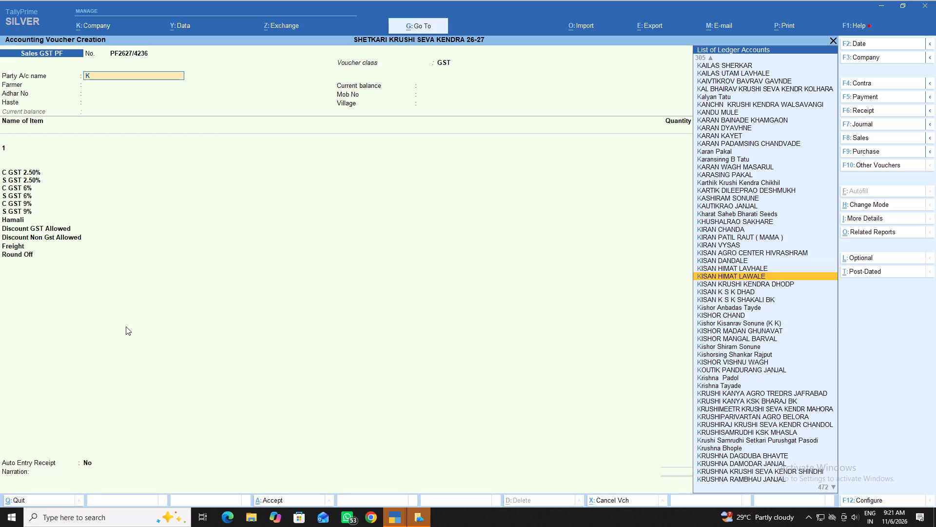
{"action": "key", "text": "Down"}
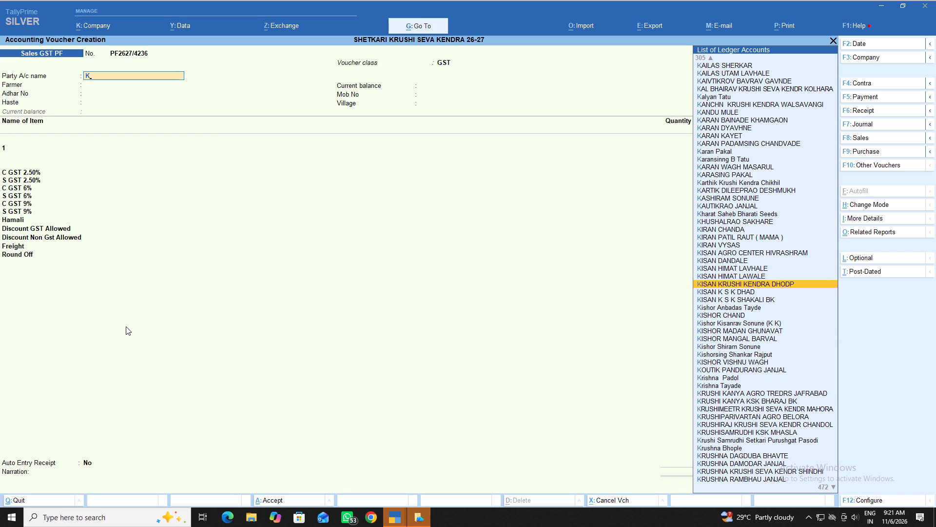
{"action": "key", "text": "Down"}
{"action": "key", "text": "Down"}
{"action": "key", "text": "Down"}
{"action": "key", "text": "Down"}
{"action": "key", "text": "Down"}
{"action": "key", "text": "Down"}
{"action": "key", "text": "Down"}
{"action": "key", "text": "Down"}
{"action": "key", "text": "Down"}
{"action": "key", "text": "Down"}
{"action": "key", "text": "Down"}
{"action": "key", "text": "Down"}
{"action": "key", "text": "Down"}
{"action": "key", "text": "Down"}
{"action": "key", "text": "Down"}
{"action": "key", "text": "Down"}
{"action": "key", "text": "Down"}
{"action": "key", "text": "Down"}
{"action": "key", "text": "Down"}
{"action": "key", "text": "Down"}
{"action": "key", "text": "Down"}
{"action": "key", "text": "Down"}
{"action": "key", "text": "Down"}
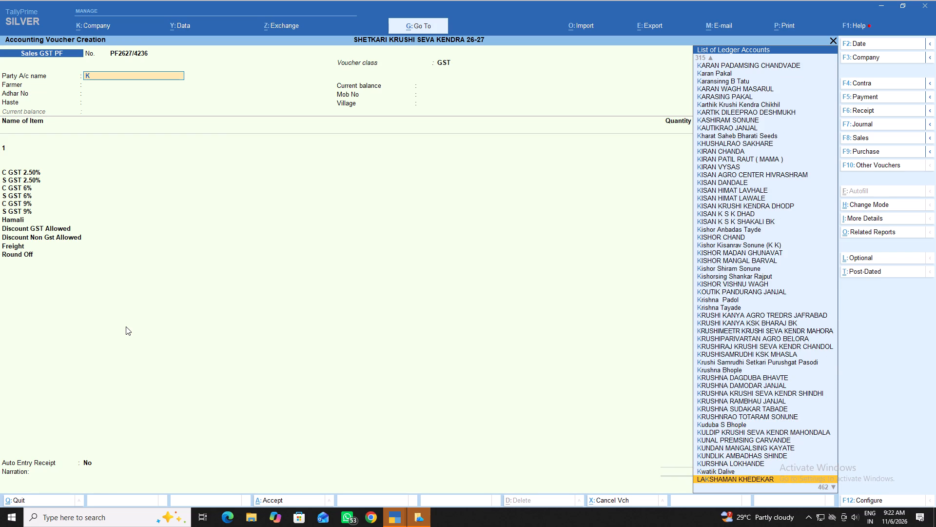
{"action": "key", "text": "Up"}
{"action": "key", "text": "Up"}
{"action": "key", "text": "Up"}
{"action": "key", "text": "Up"}
{"action": "key", "text": "Up"}
{"action": "key", "text": "Up"}
{"action": "key", "text": "Up"}
{"action": "key", "text": "Up"}
{"action": "key", "text": "Up"}
{"action": "key", "text": "Up"}
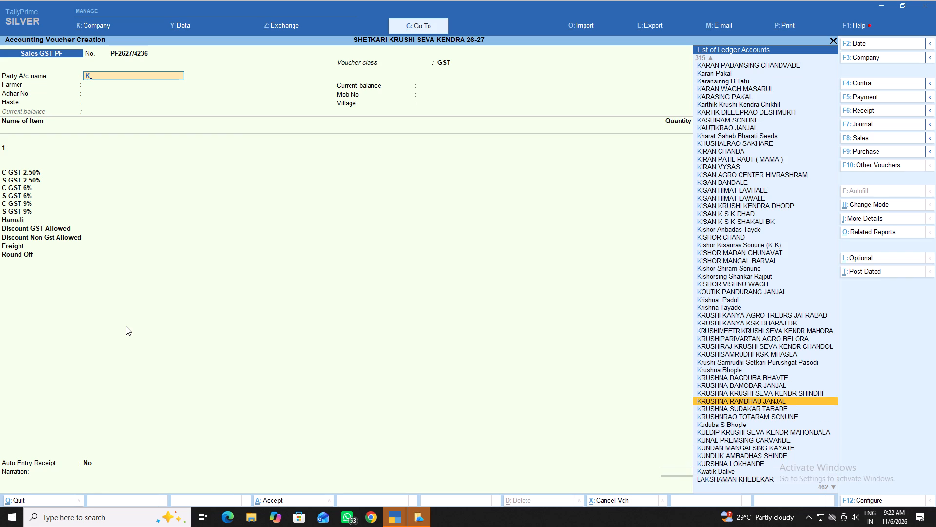